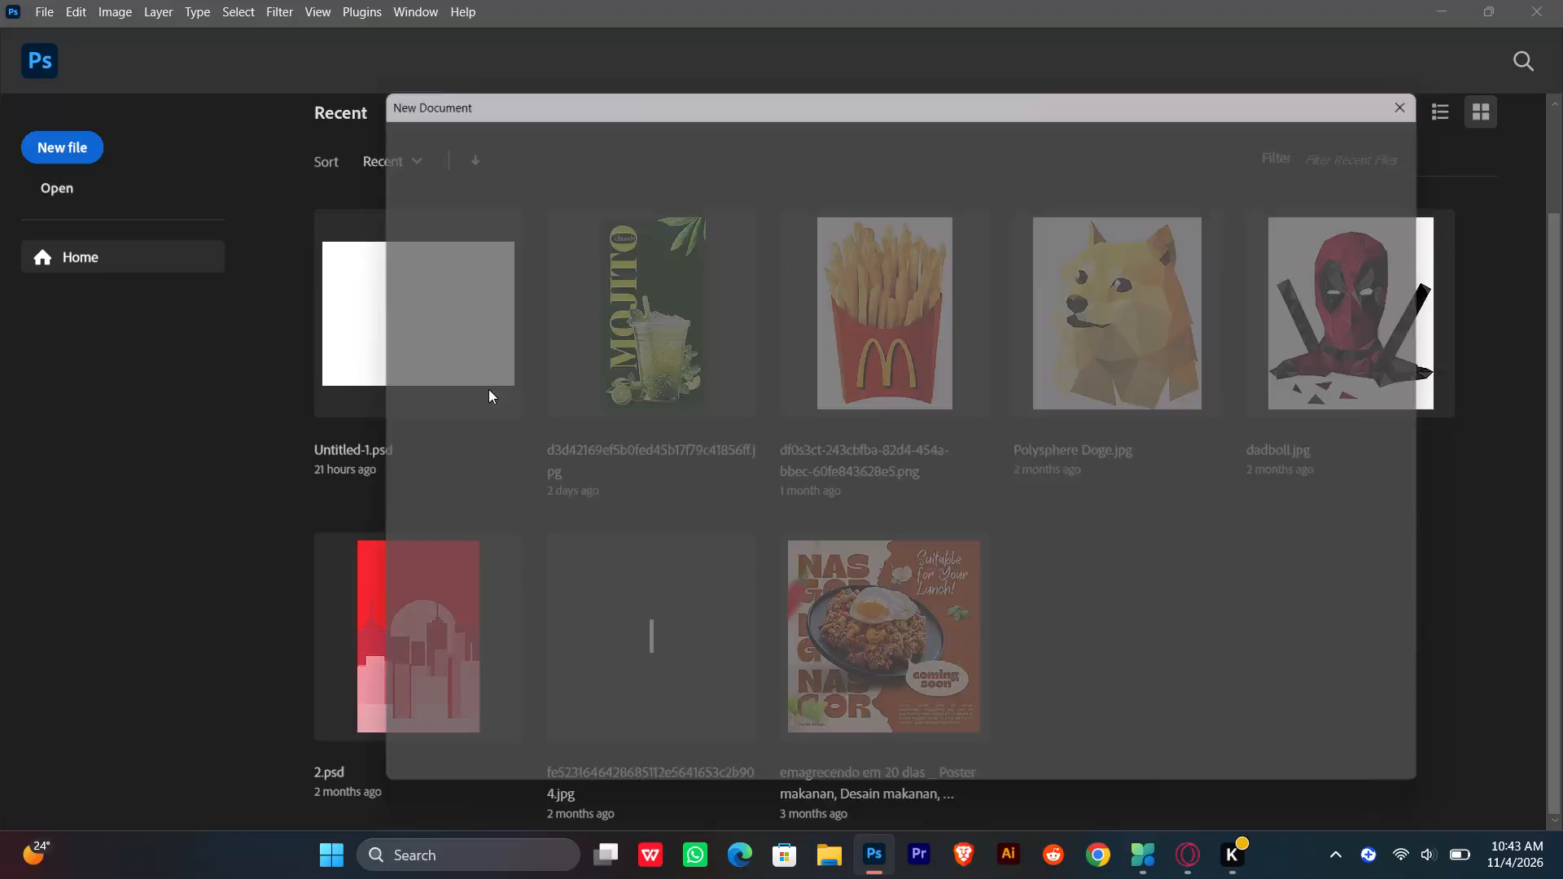
Dismiss the New Document dialog without creating a document.
scroll(764, 504, down, 1)
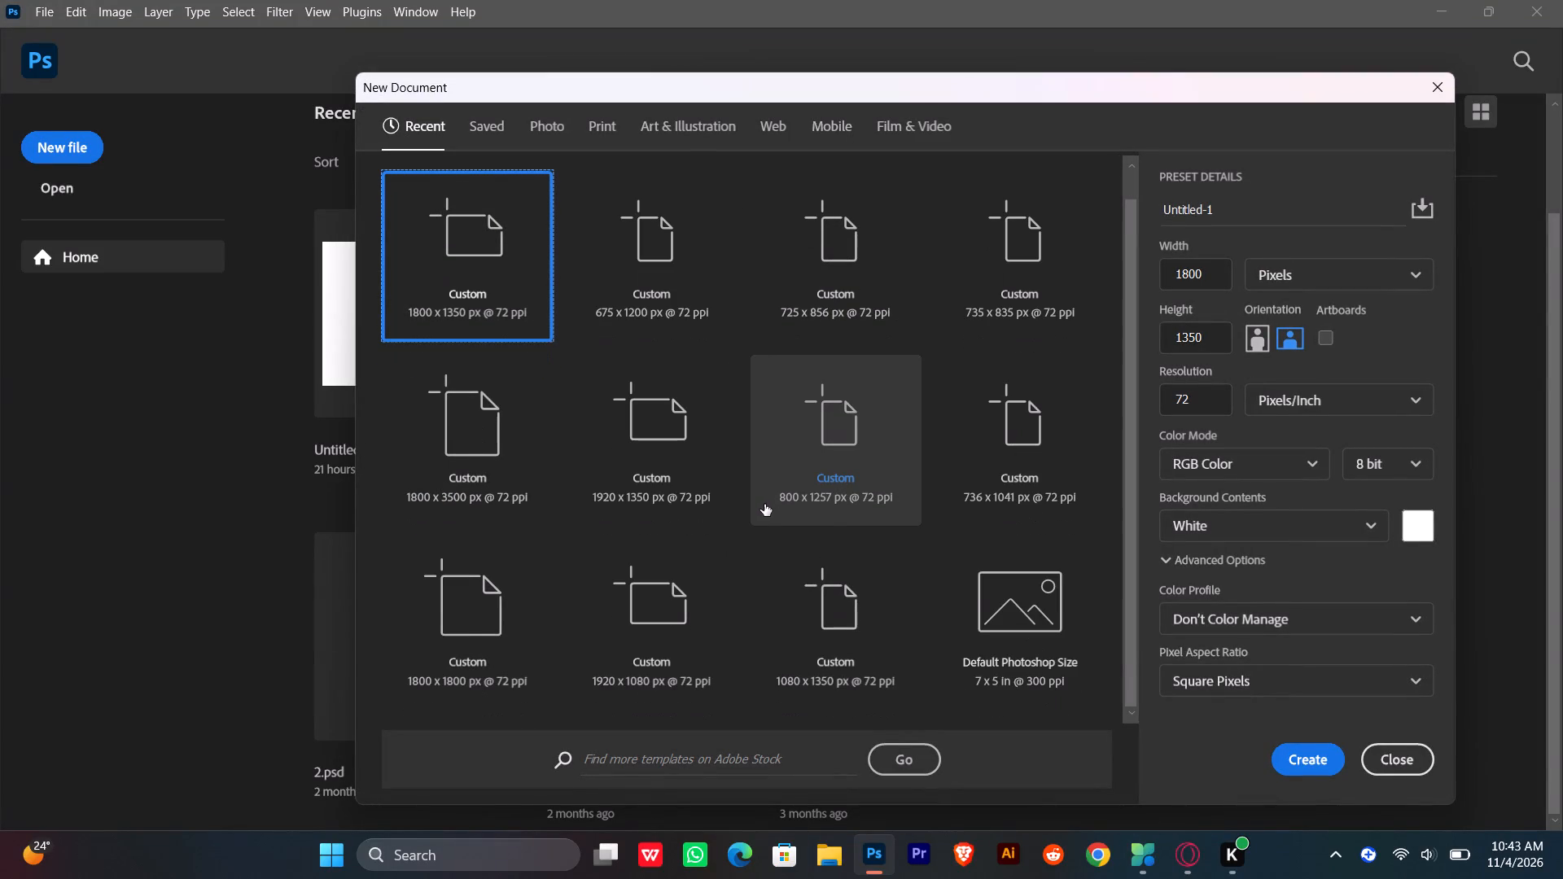
click(1422, 89)
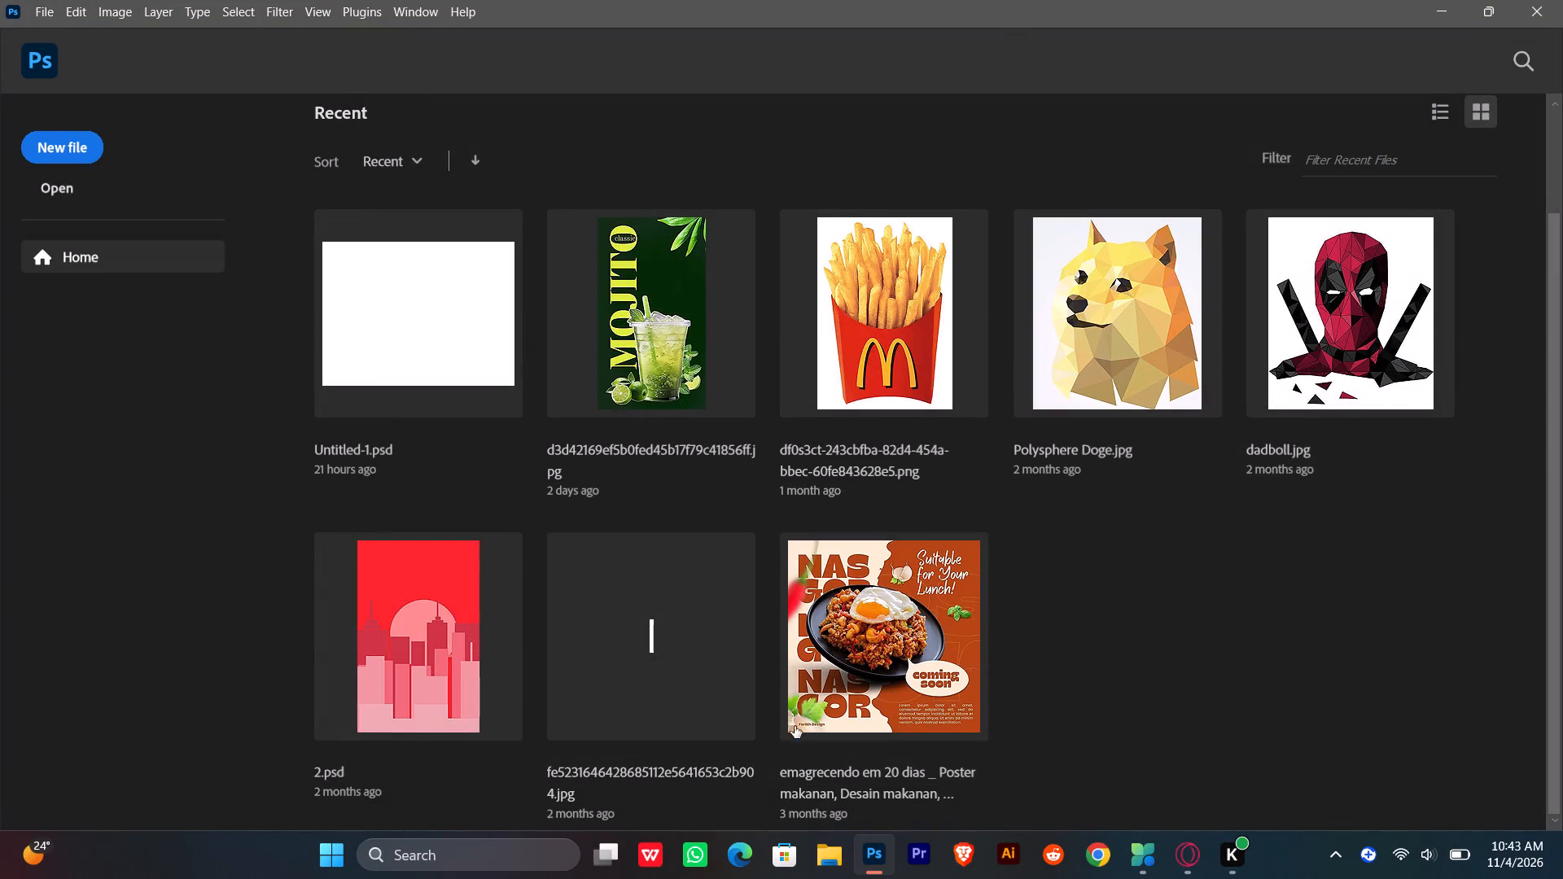
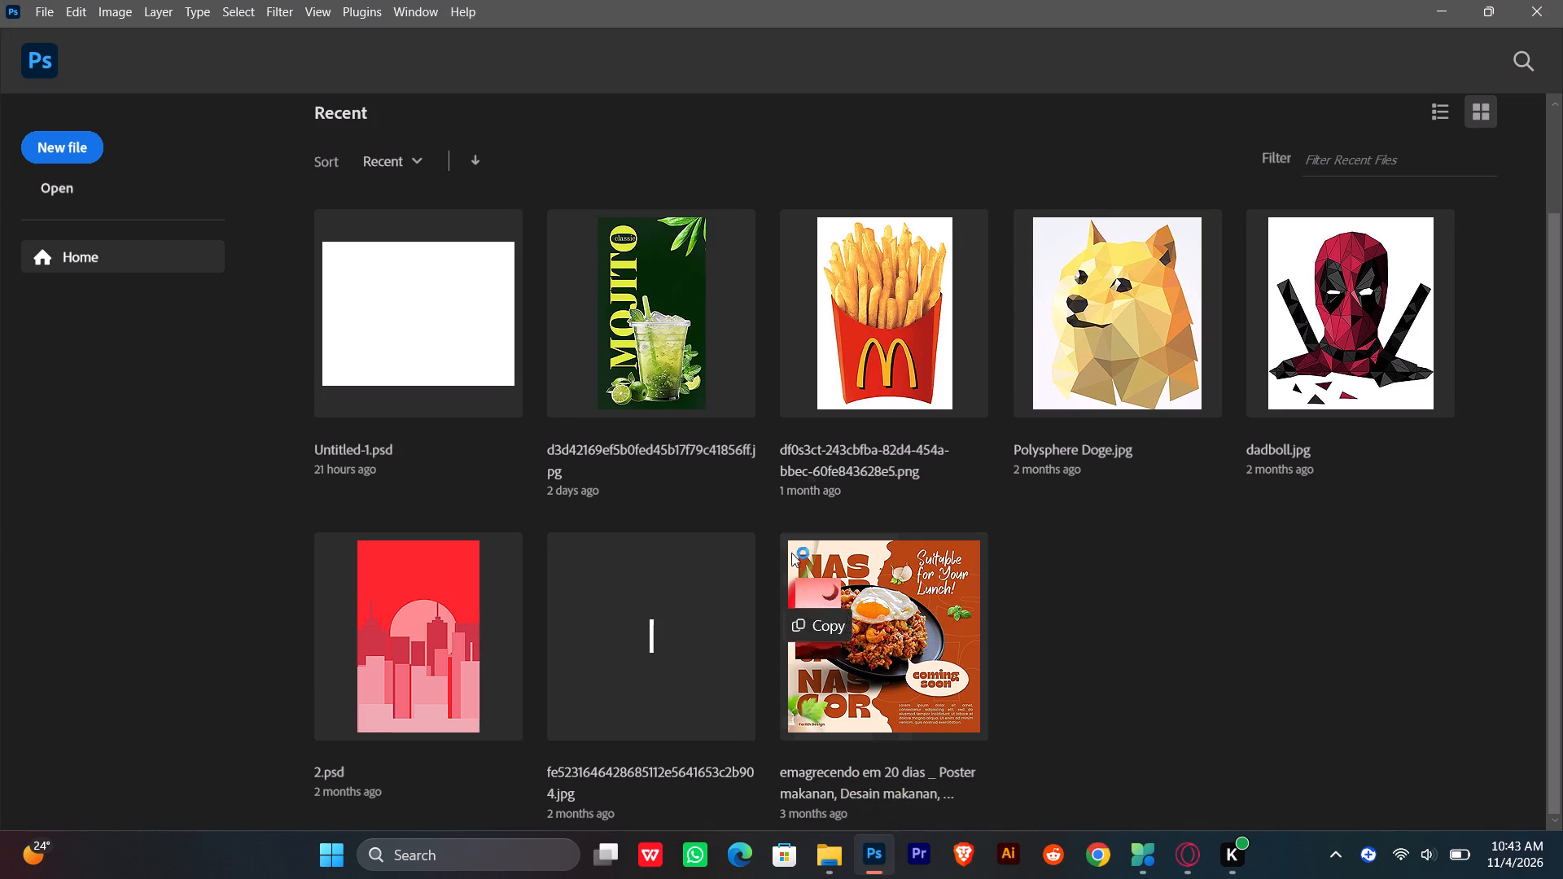
Open the red crescent-moon landscape image download (14).jpg from File Explorer as a document in Photoshop.
drag(791, 553, 611, 114)
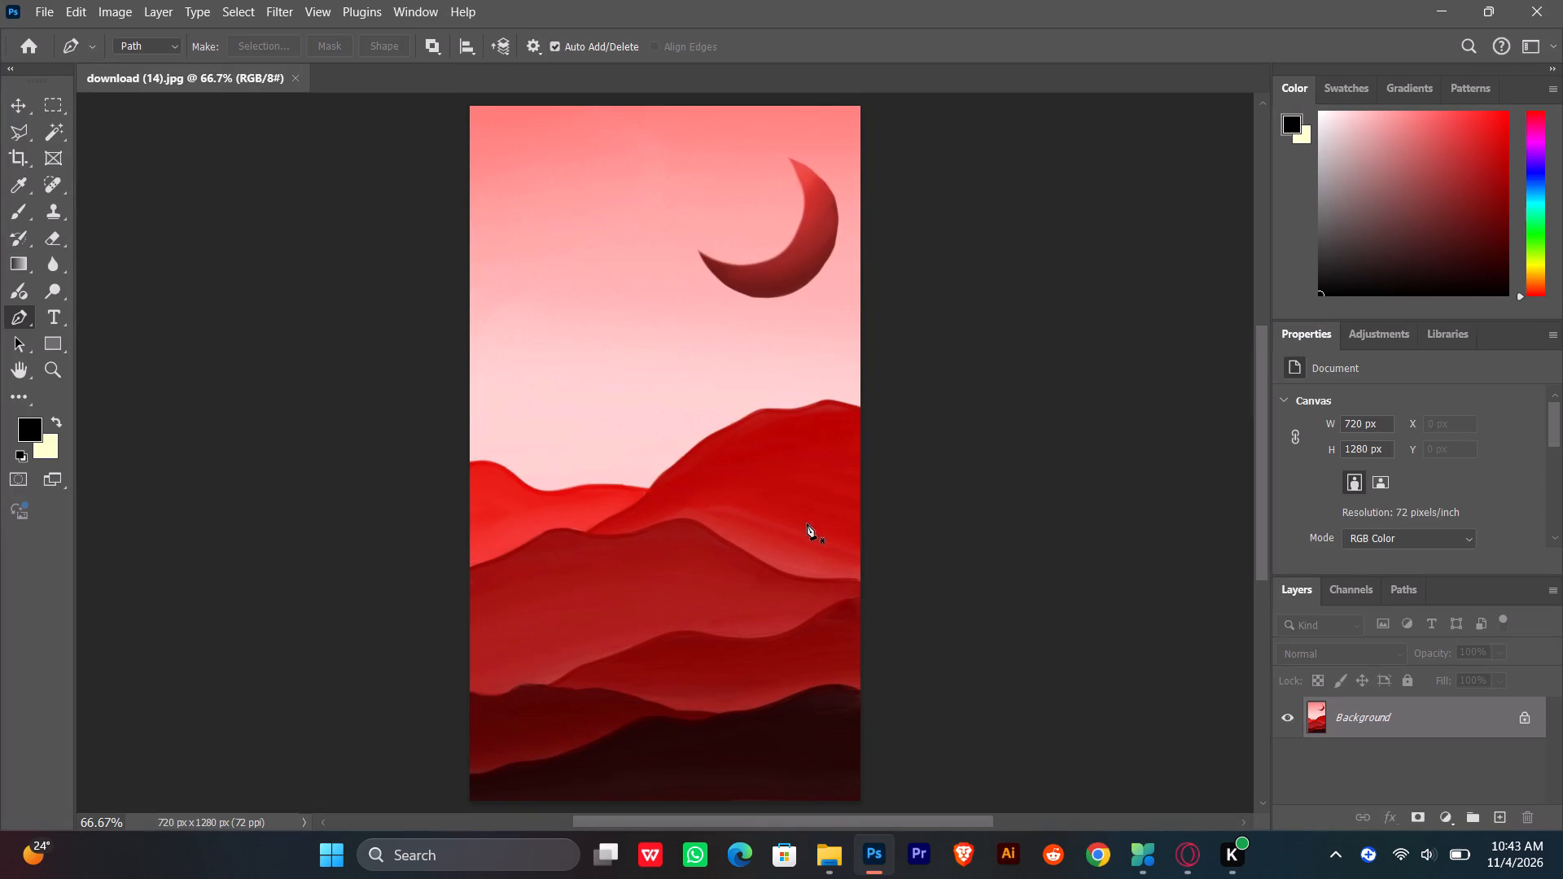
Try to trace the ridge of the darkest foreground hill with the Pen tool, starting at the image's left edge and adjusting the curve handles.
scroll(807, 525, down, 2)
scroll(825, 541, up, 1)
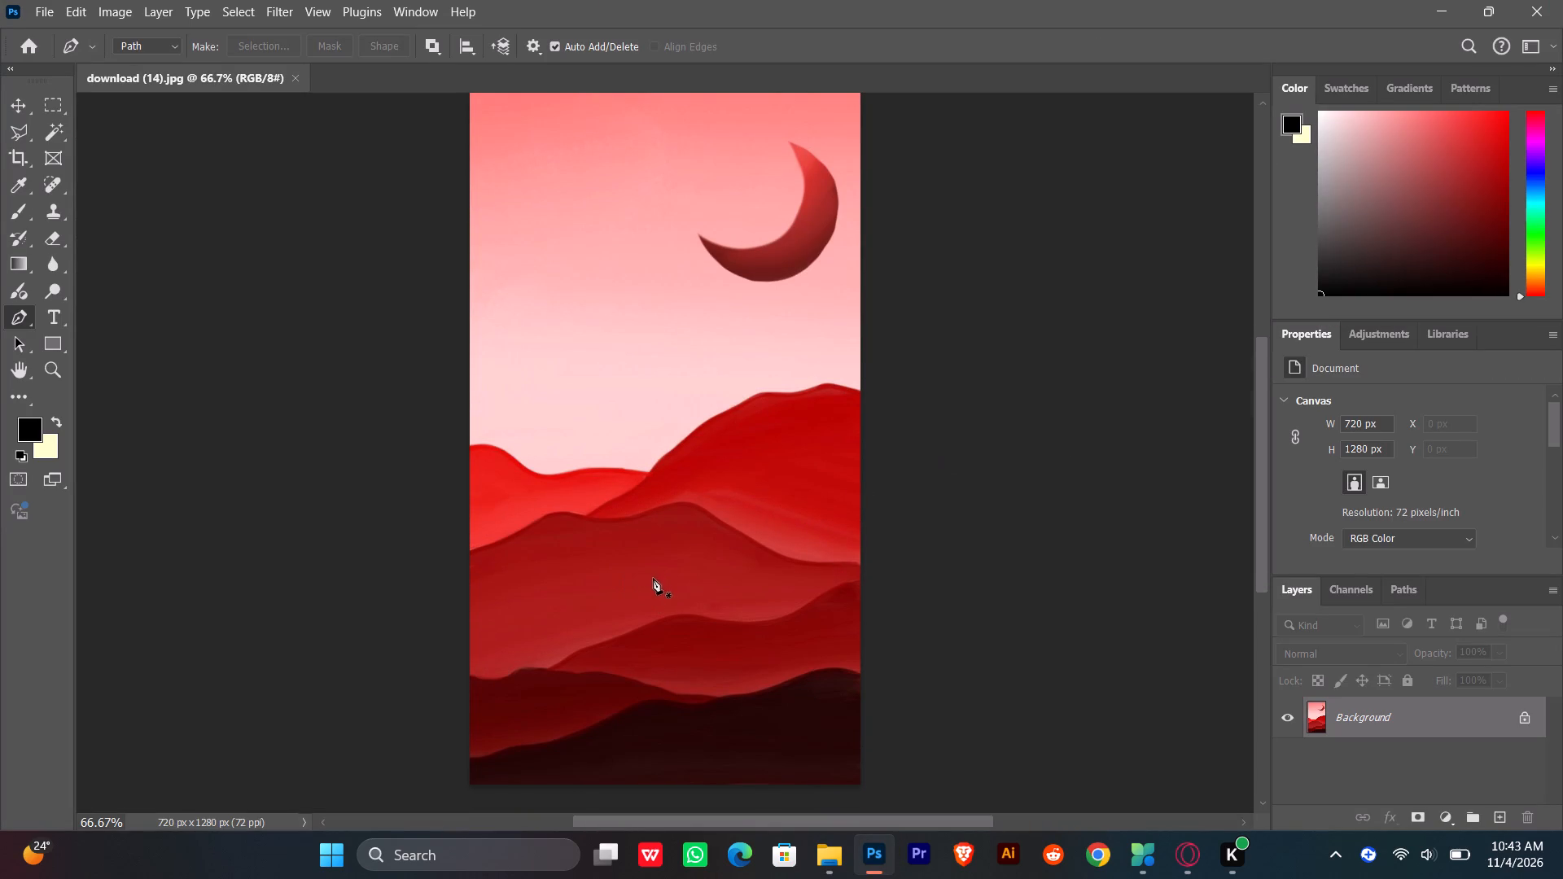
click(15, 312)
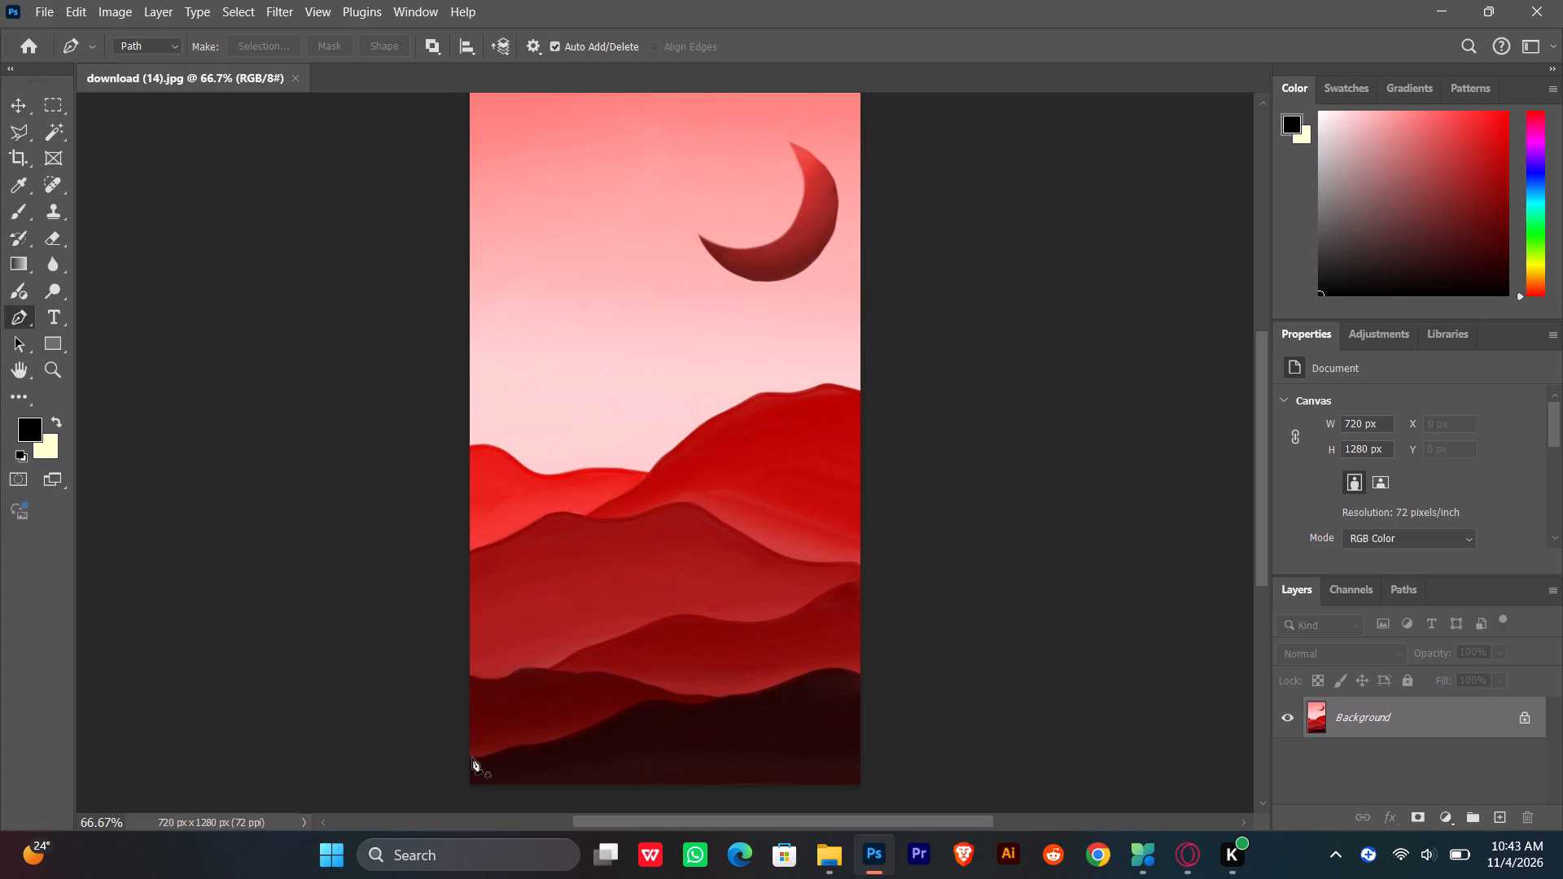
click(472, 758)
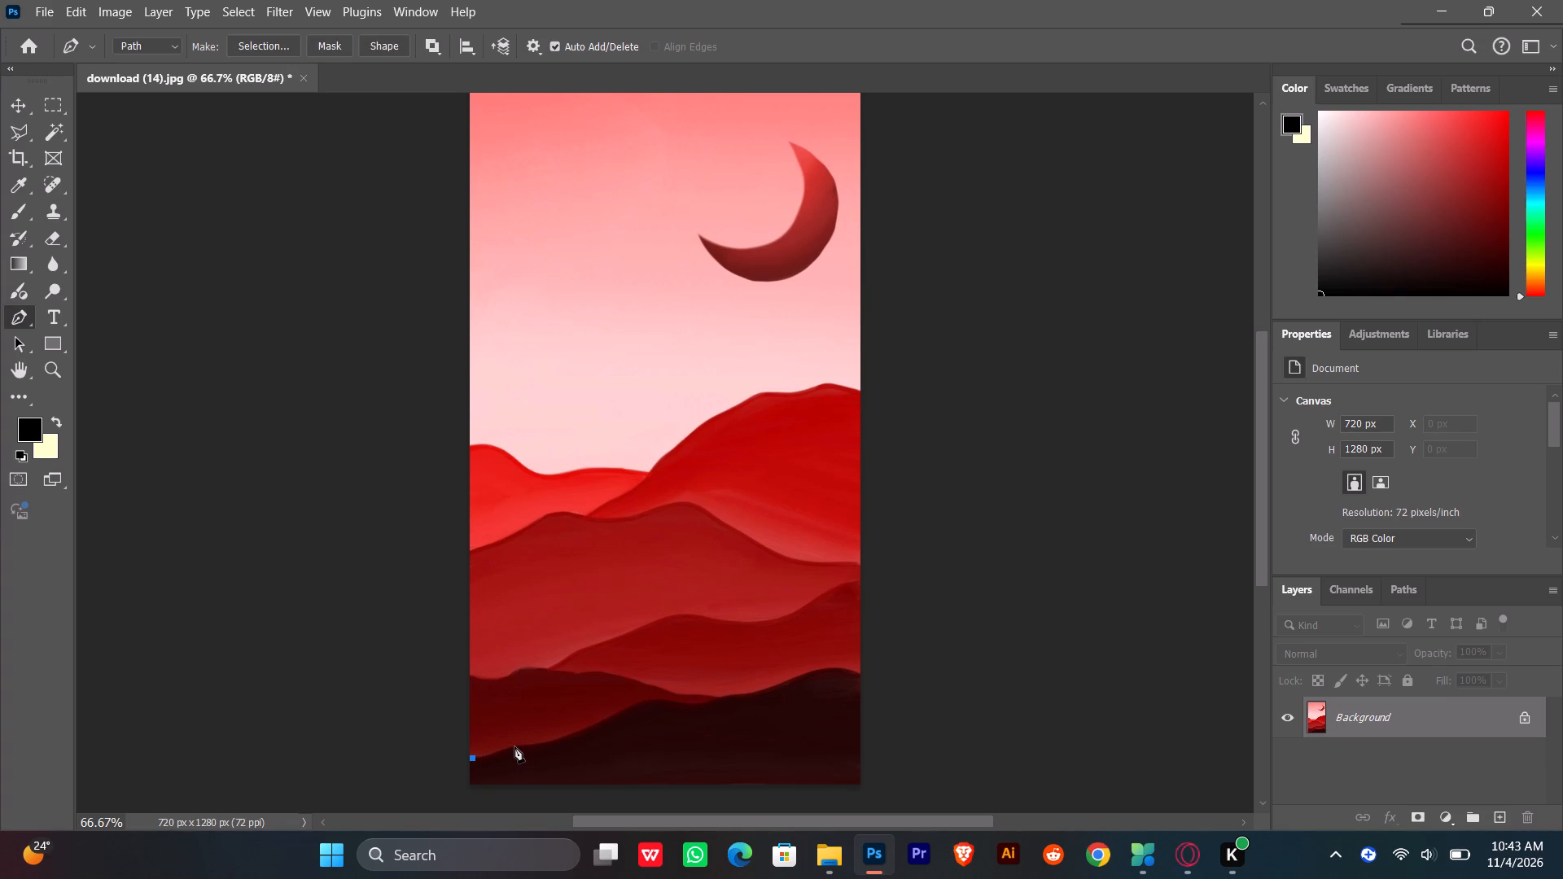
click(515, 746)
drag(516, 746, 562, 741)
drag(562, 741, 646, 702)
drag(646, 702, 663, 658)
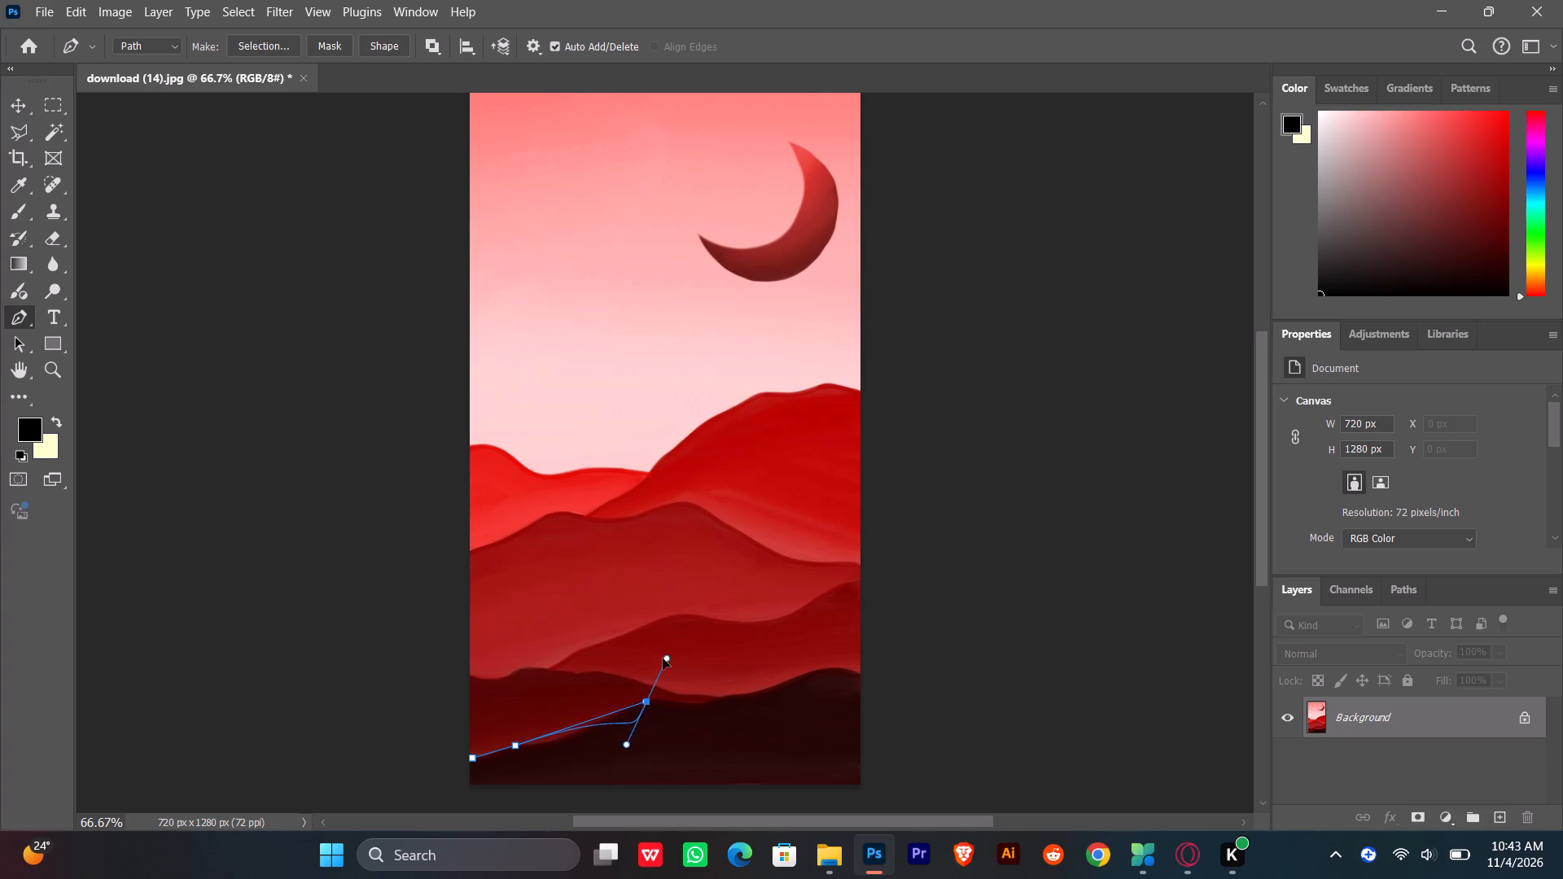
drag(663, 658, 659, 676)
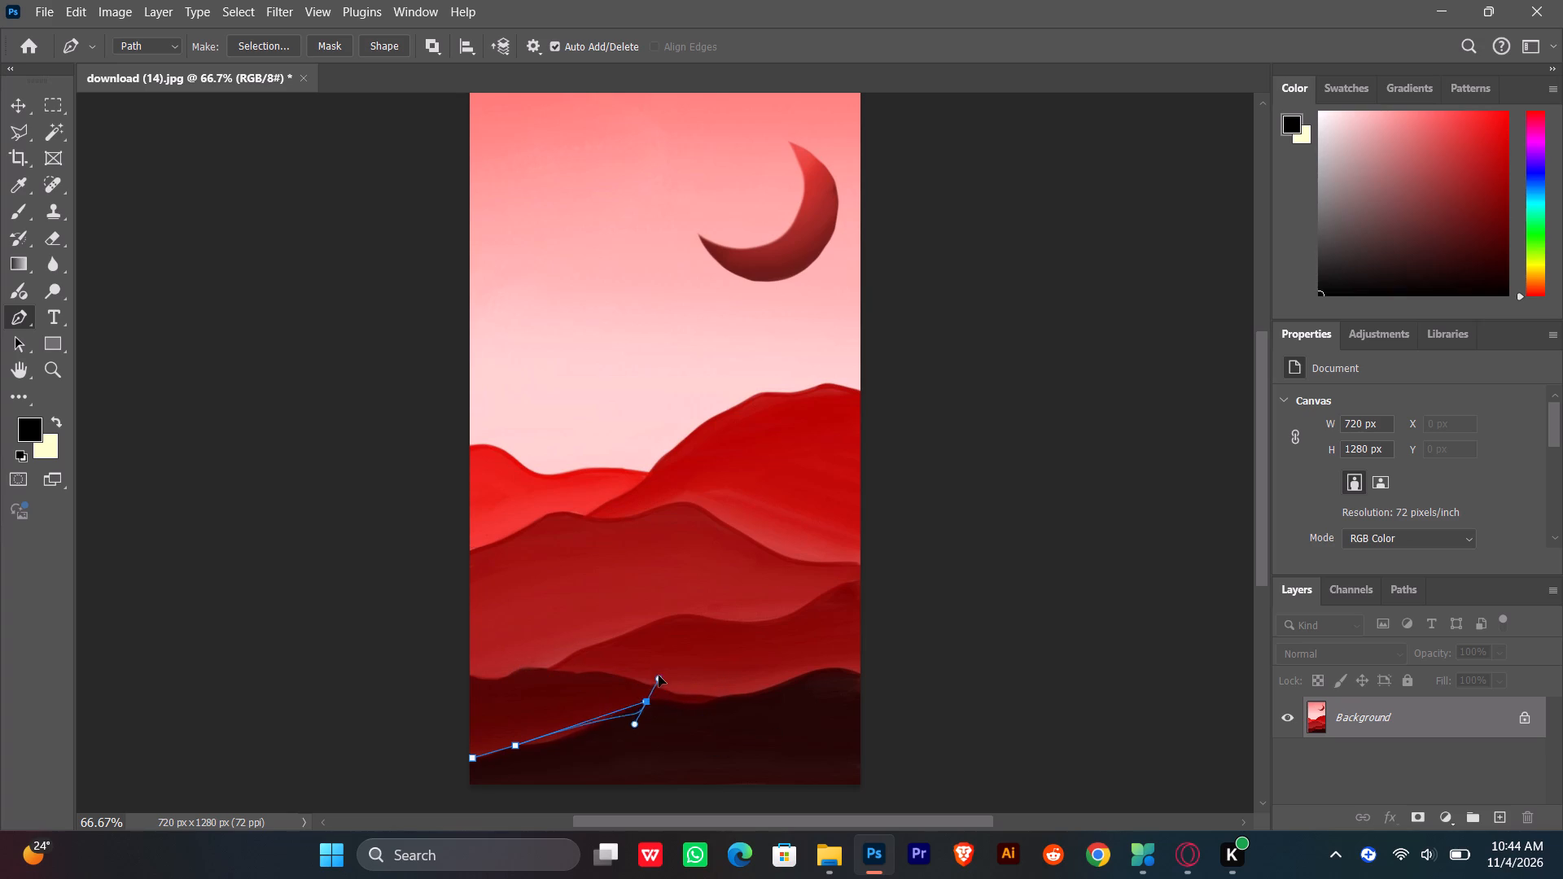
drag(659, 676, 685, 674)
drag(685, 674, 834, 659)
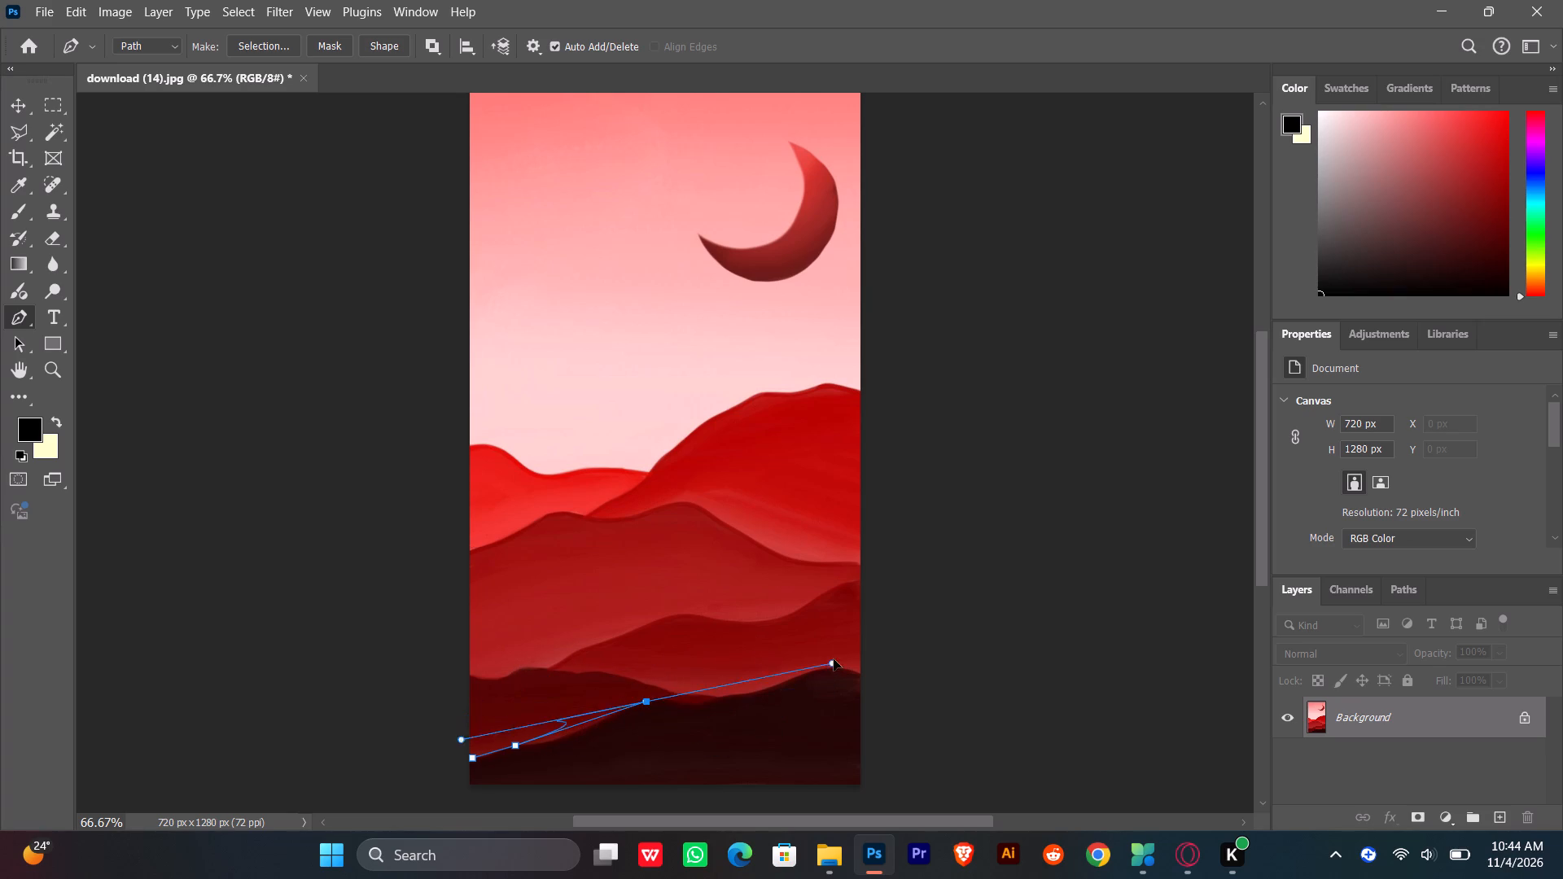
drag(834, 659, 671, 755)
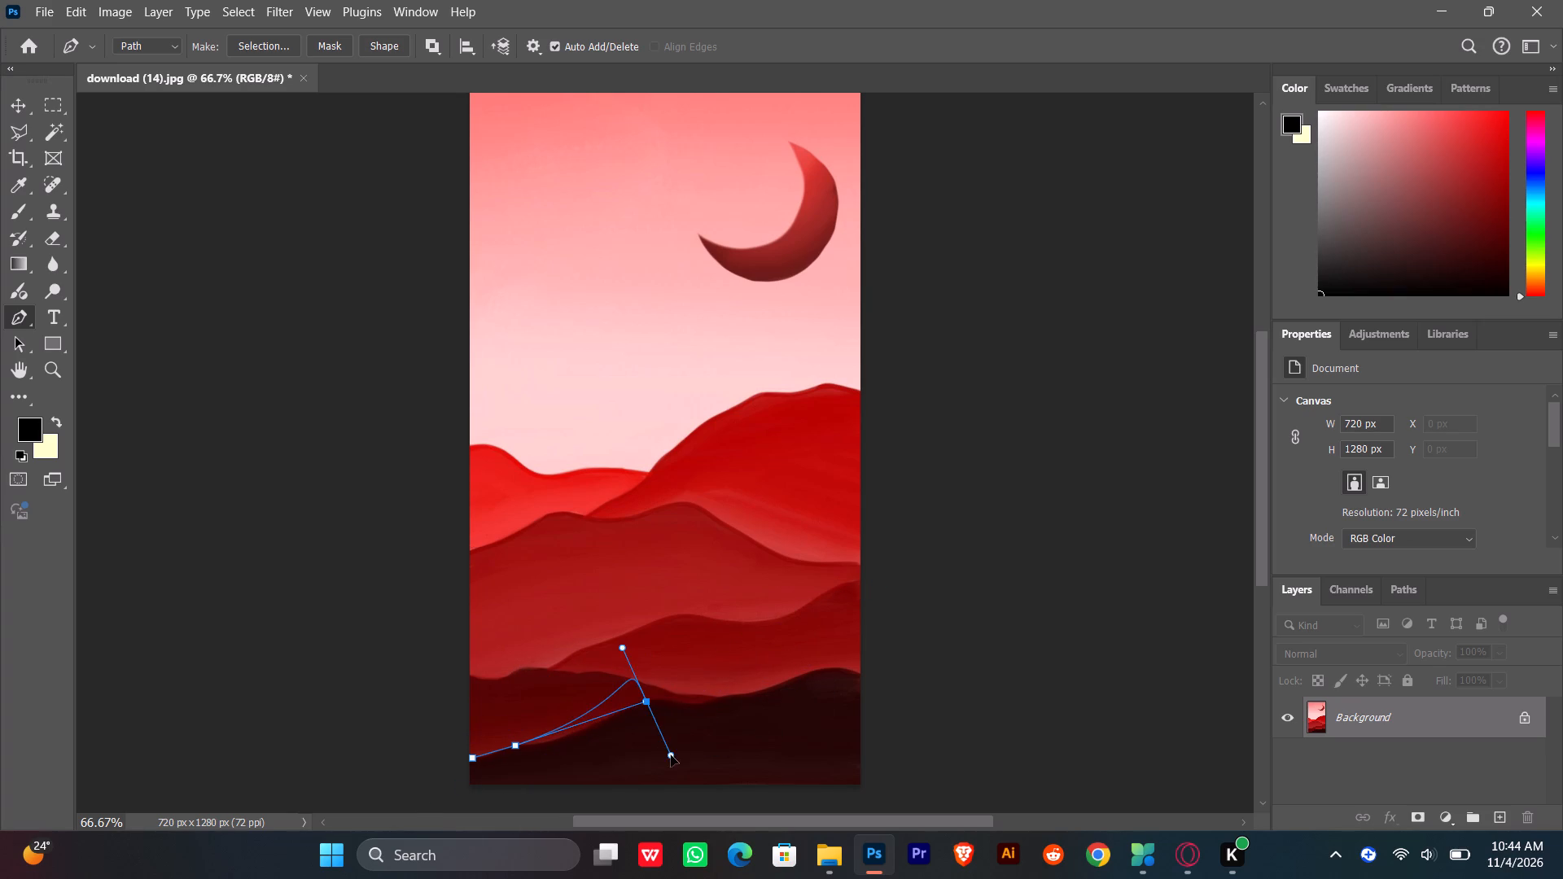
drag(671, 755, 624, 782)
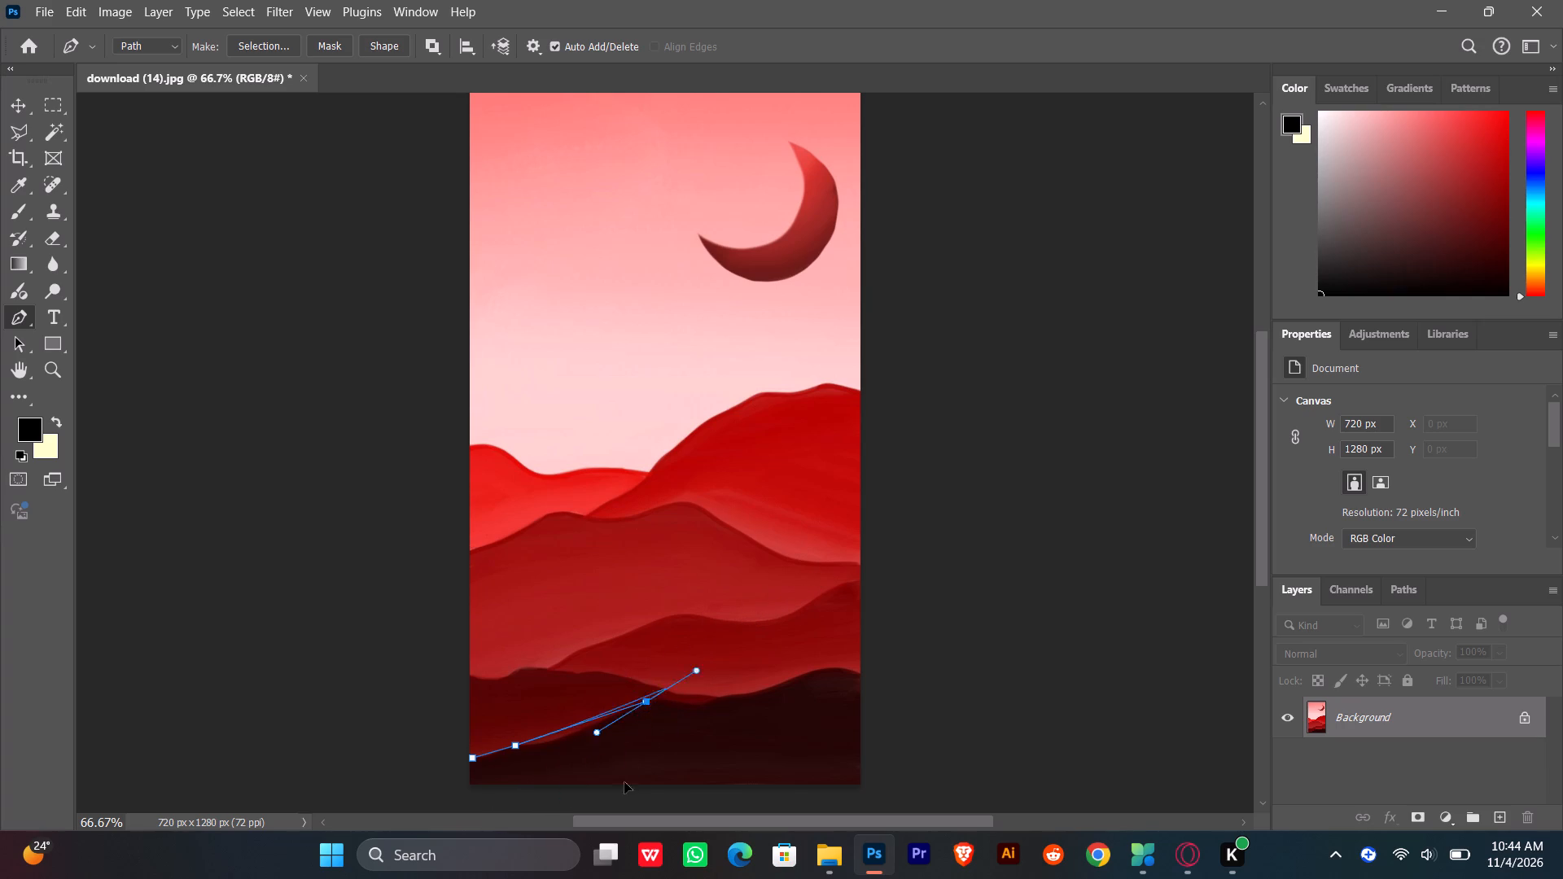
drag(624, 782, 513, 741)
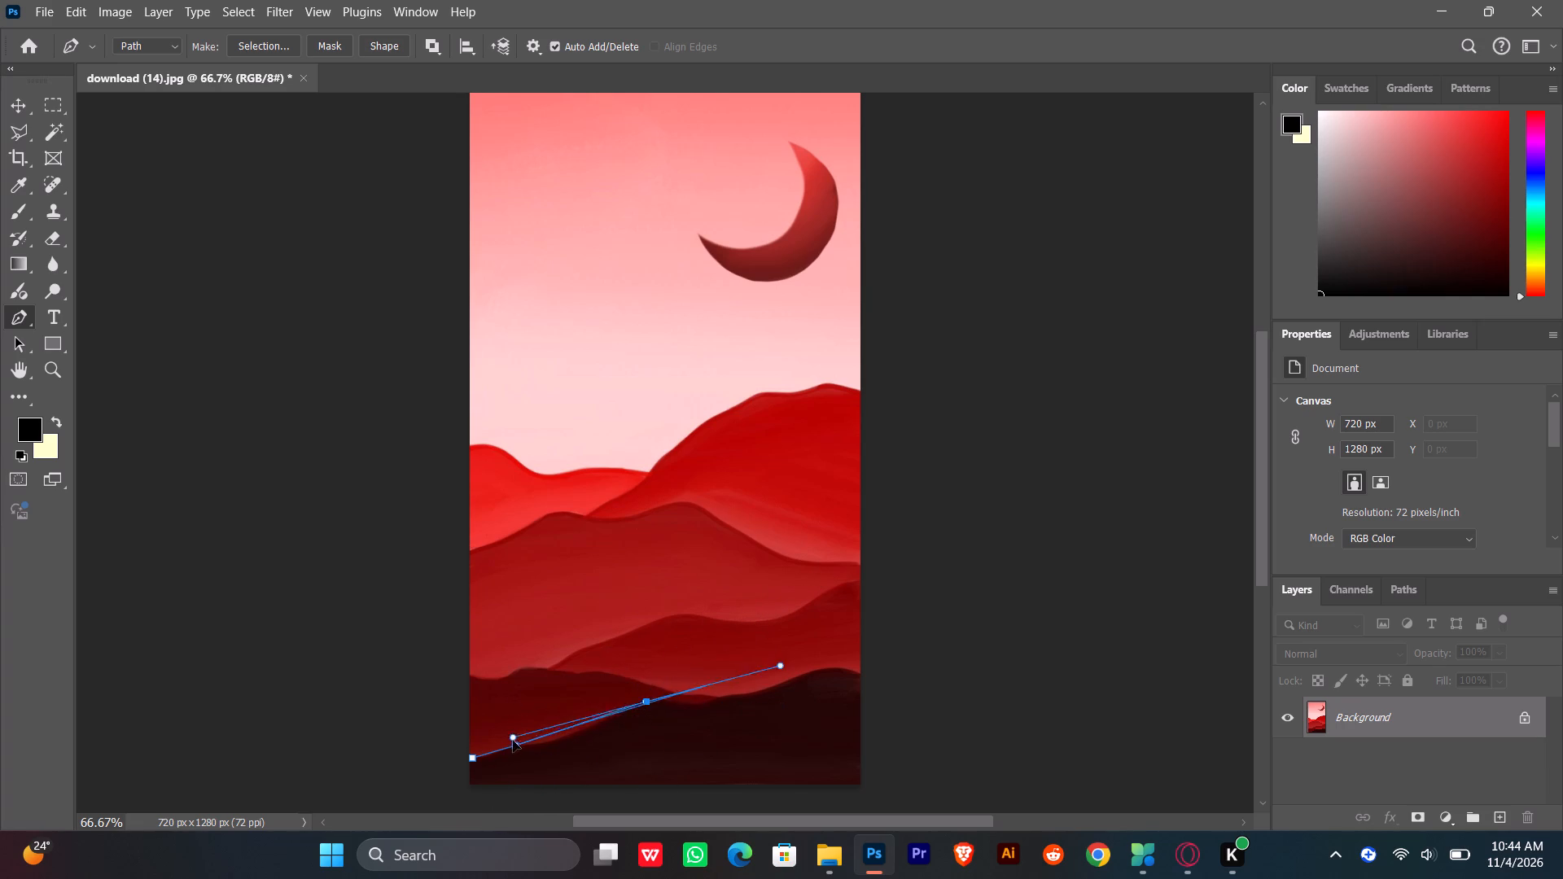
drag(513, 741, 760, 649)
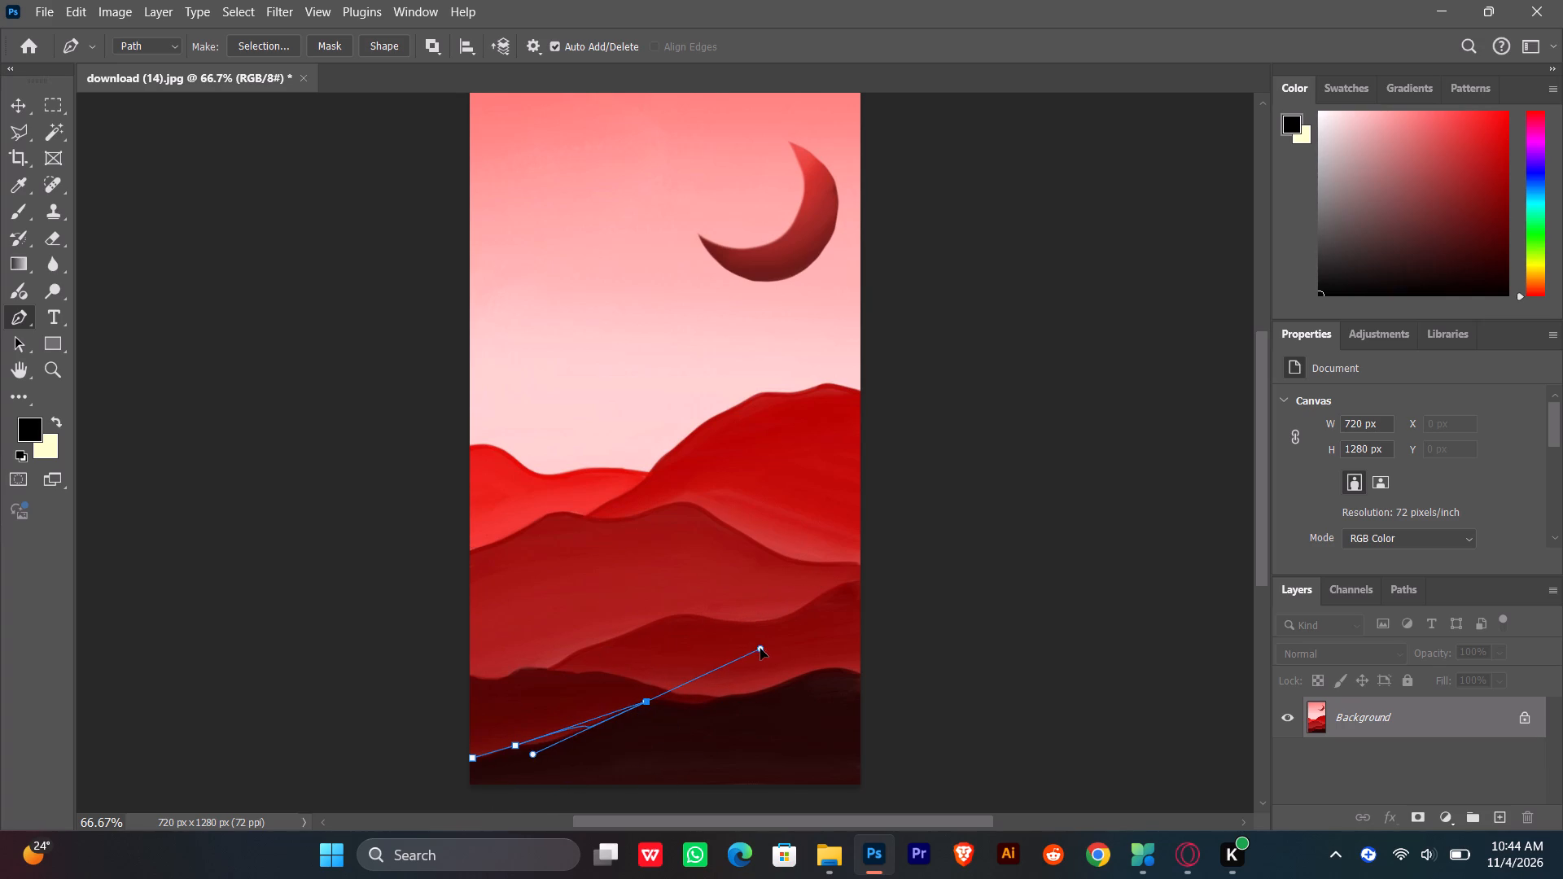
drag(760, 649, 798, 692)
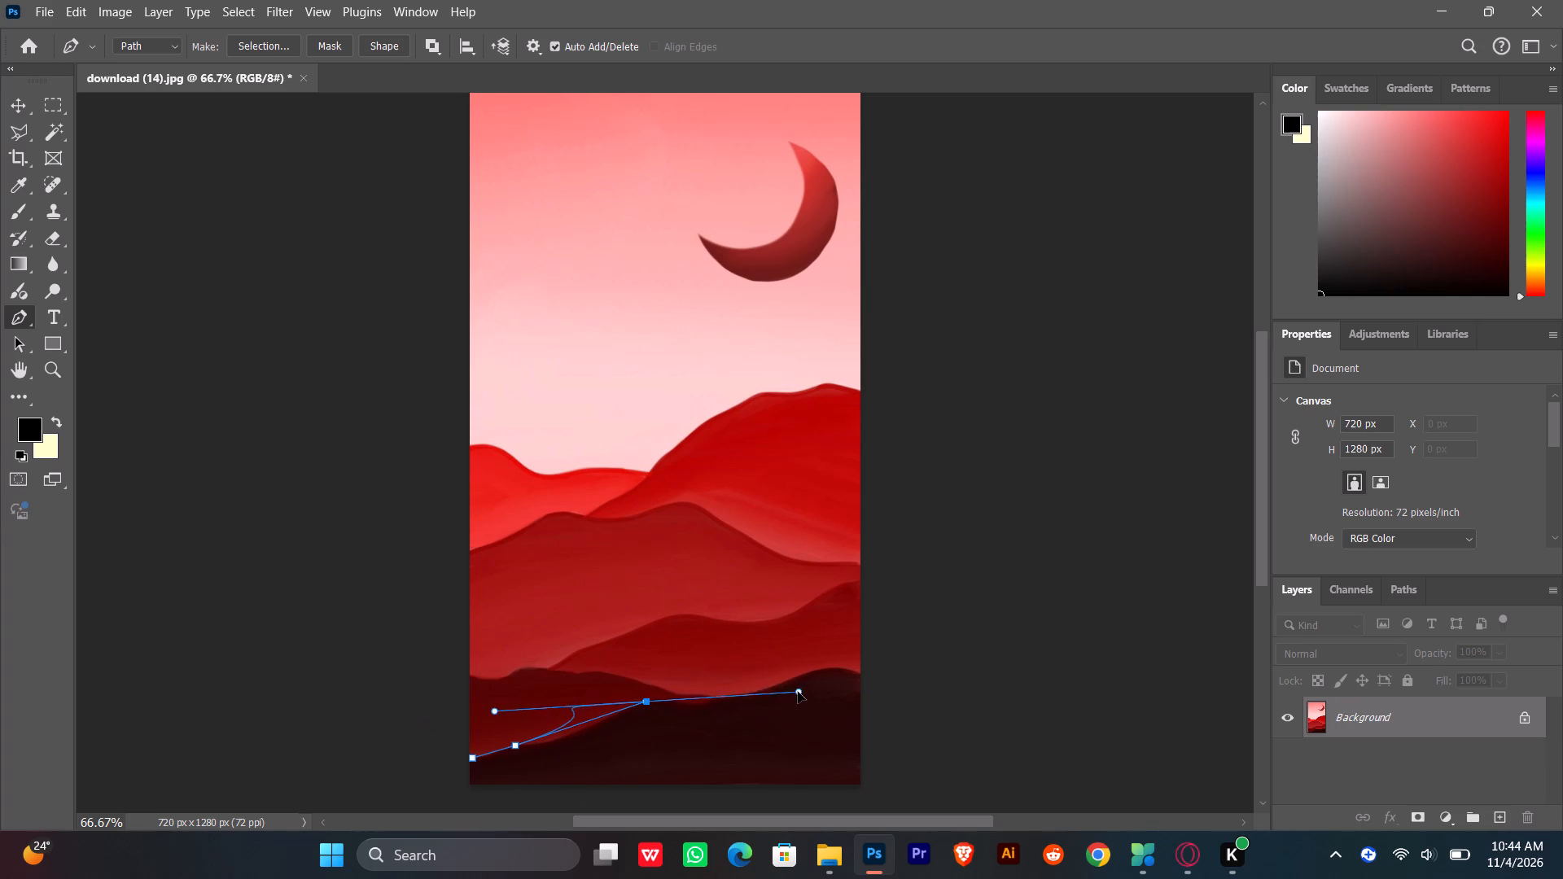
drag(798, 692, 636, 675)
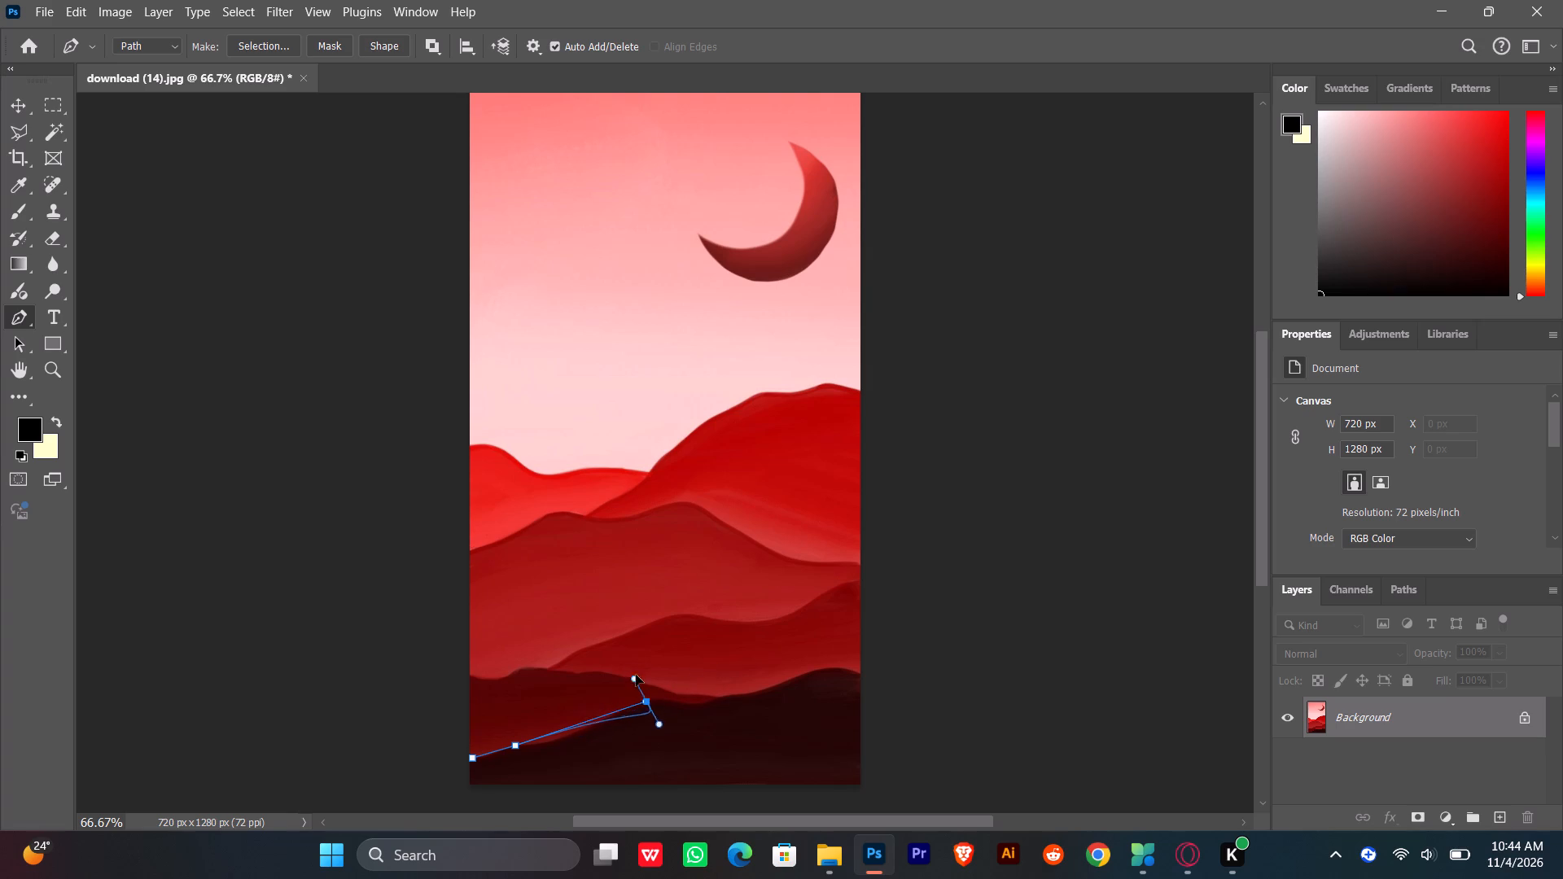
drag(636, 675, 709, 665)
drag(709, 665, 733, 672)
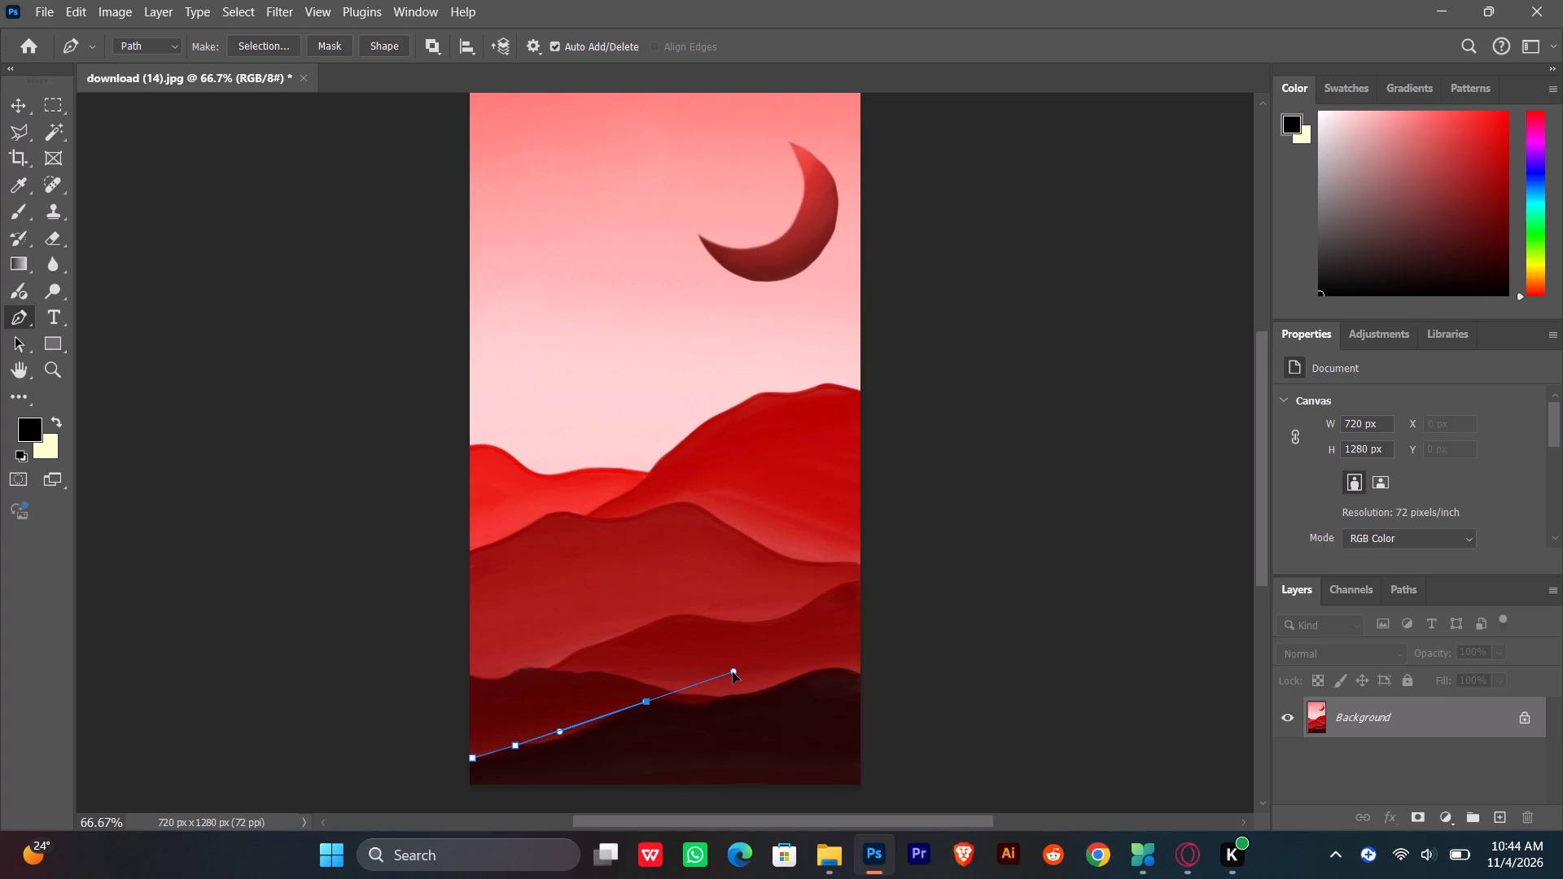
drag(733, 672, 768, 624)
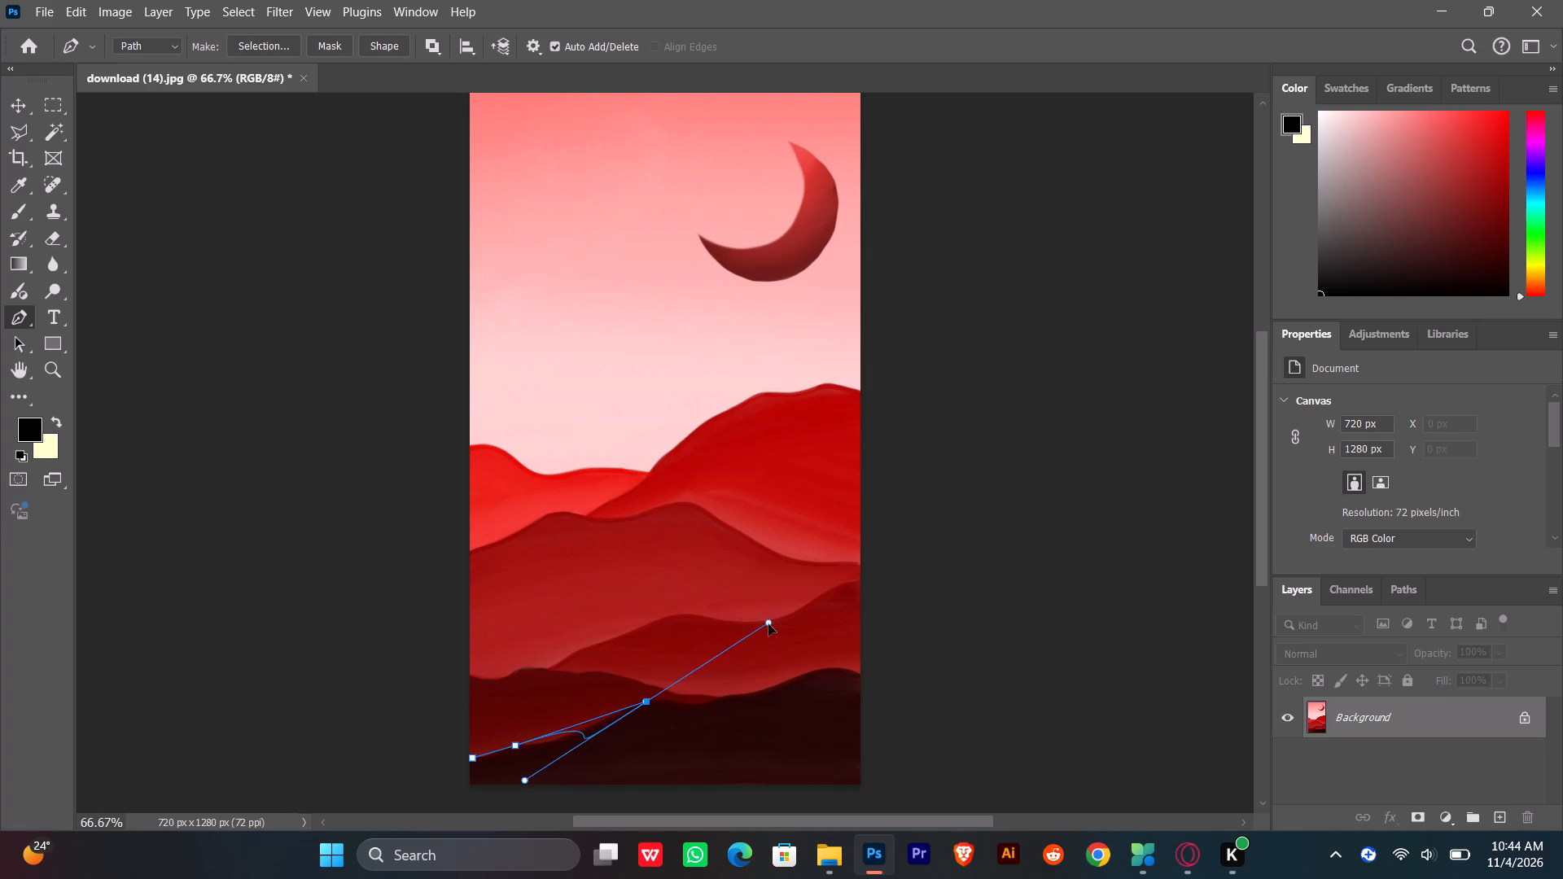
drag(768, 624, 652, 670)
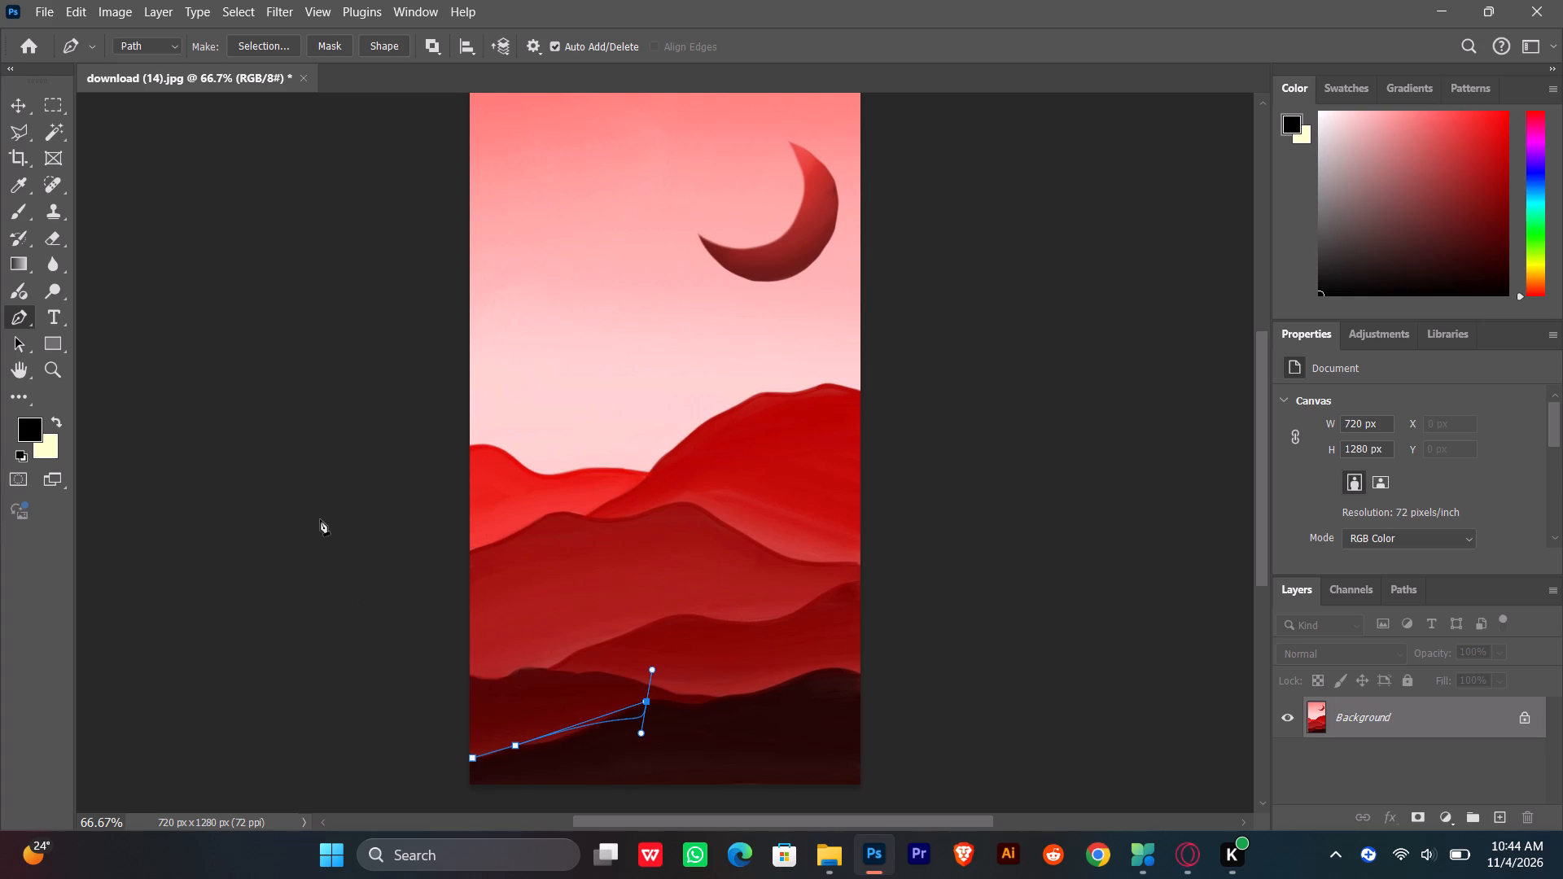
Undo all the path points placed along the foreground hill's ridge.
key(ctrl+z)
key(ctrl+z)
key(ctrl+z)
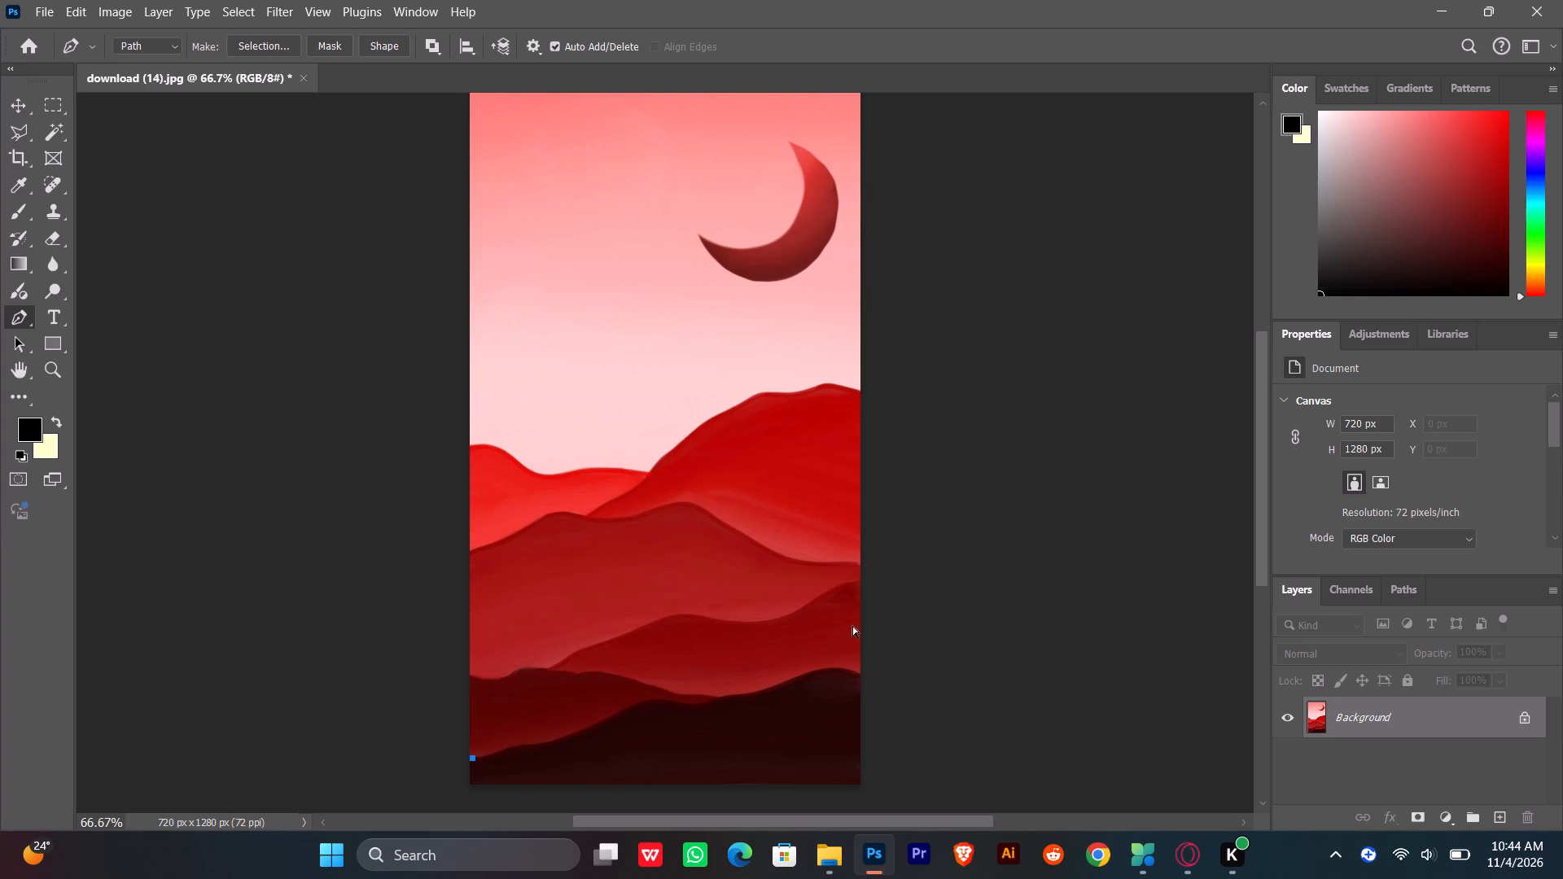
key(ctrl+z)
Add a new empty layer above the Background layer.
click(1493, 820)
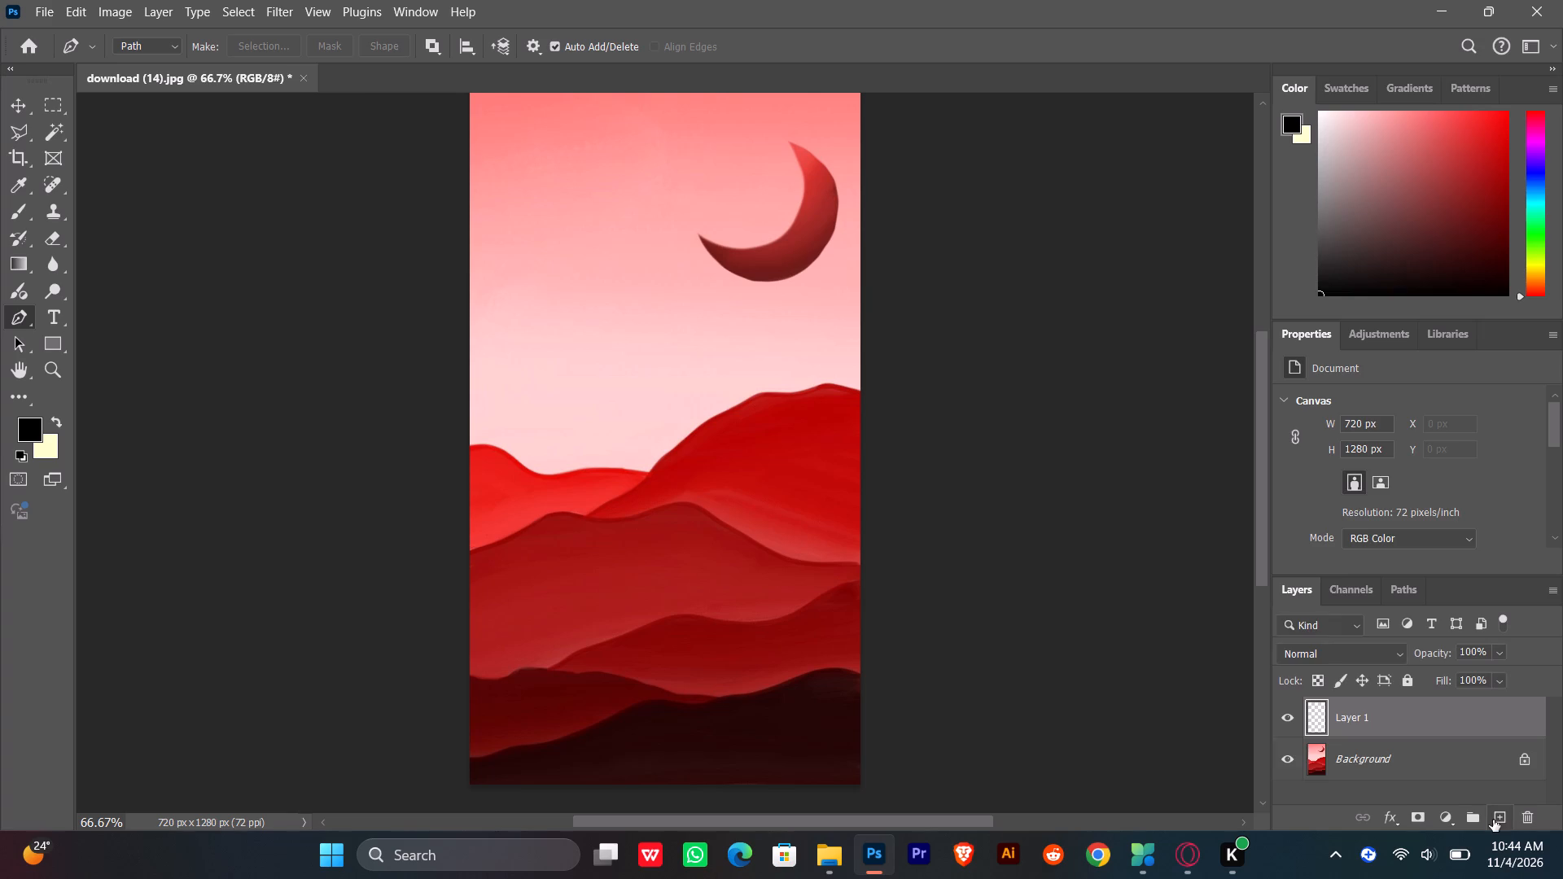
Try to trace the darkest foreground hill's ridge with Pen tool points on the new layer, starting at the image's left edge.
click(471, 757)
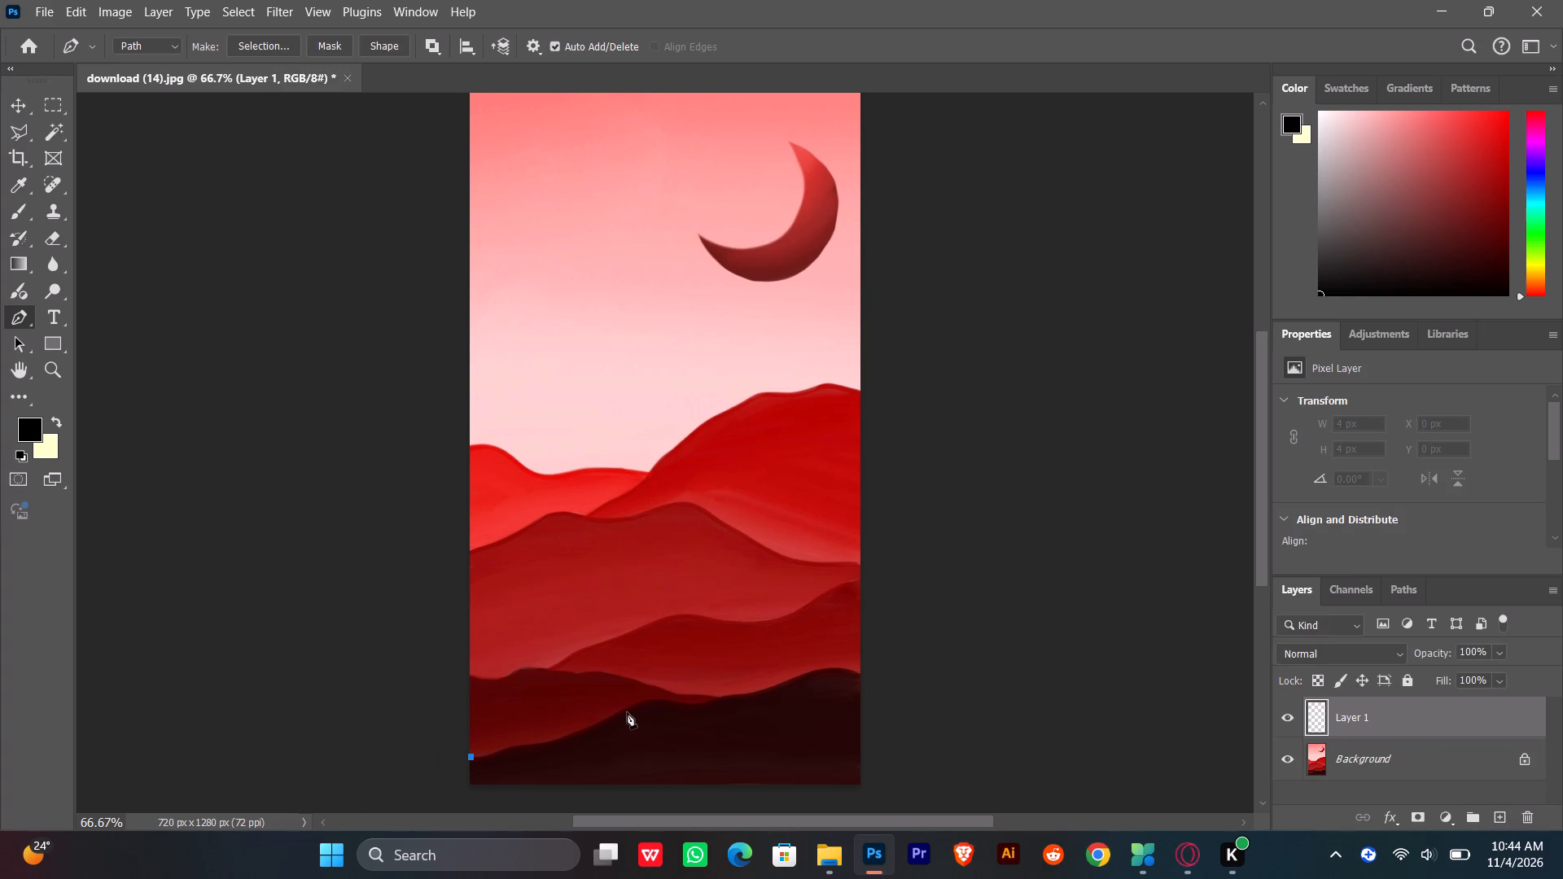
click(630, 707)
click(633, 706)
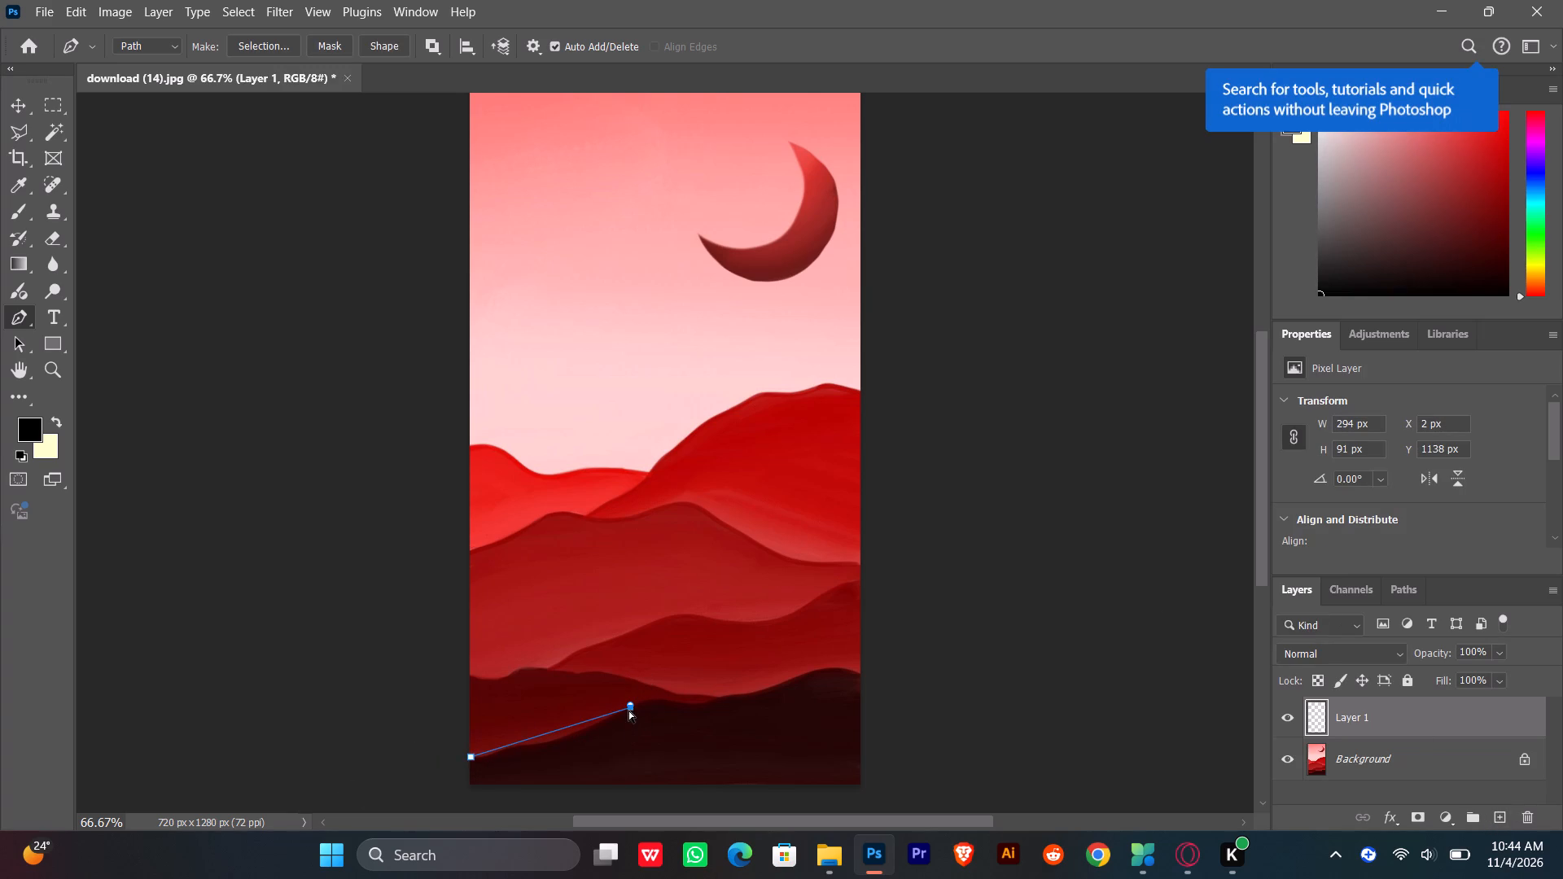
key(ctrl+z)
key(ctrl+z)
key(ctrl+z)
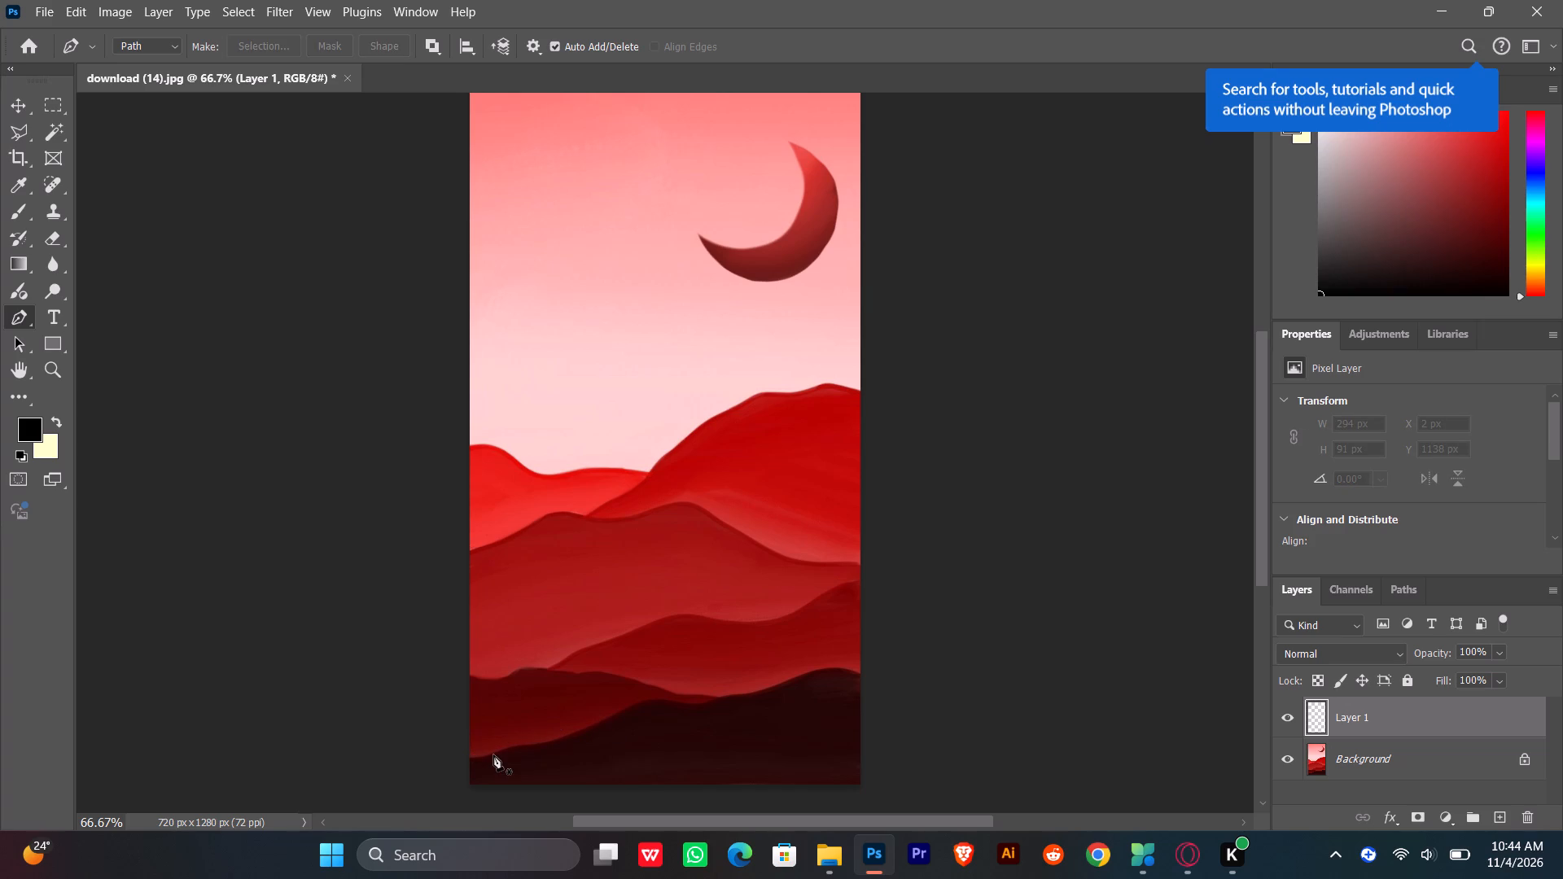
Reset all tools to their default settings from the Pen tool's preset options.
click(93, 51)
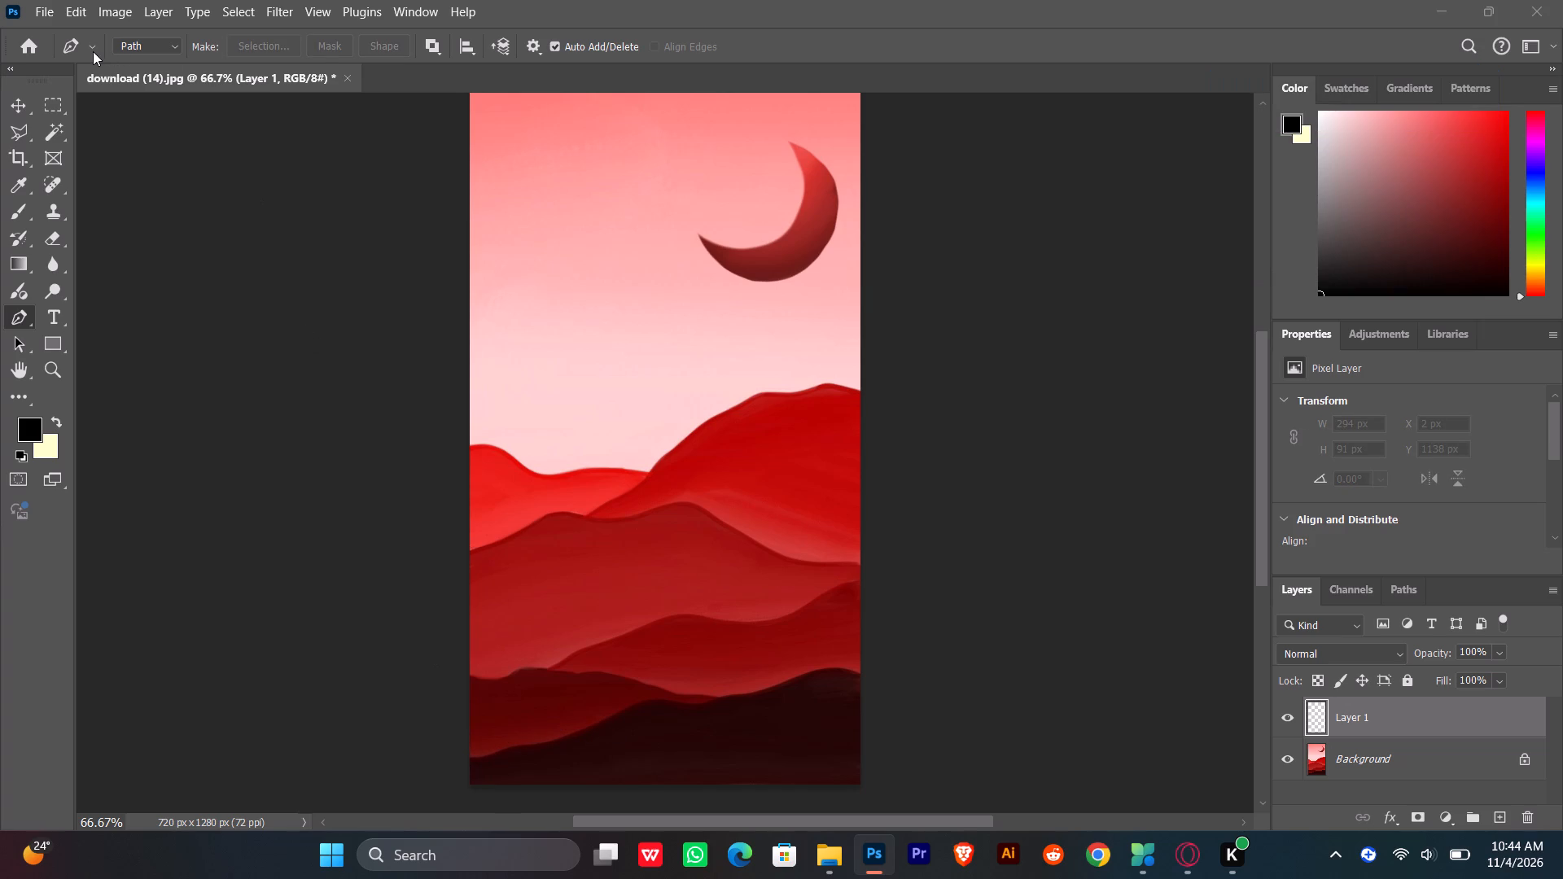
double_click(94, 47)
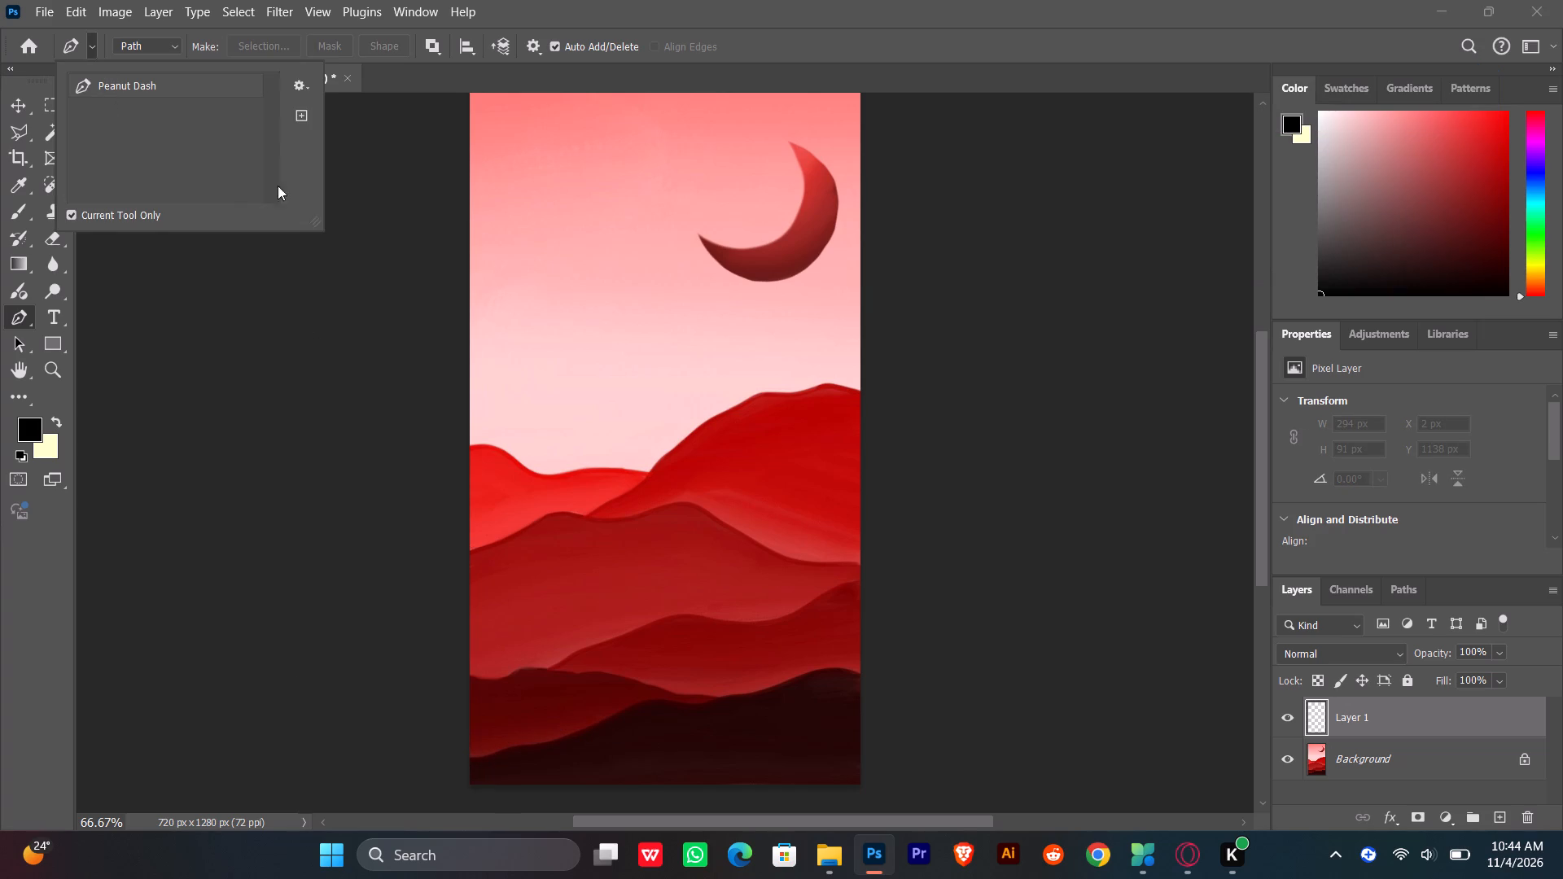
click(304, 85)
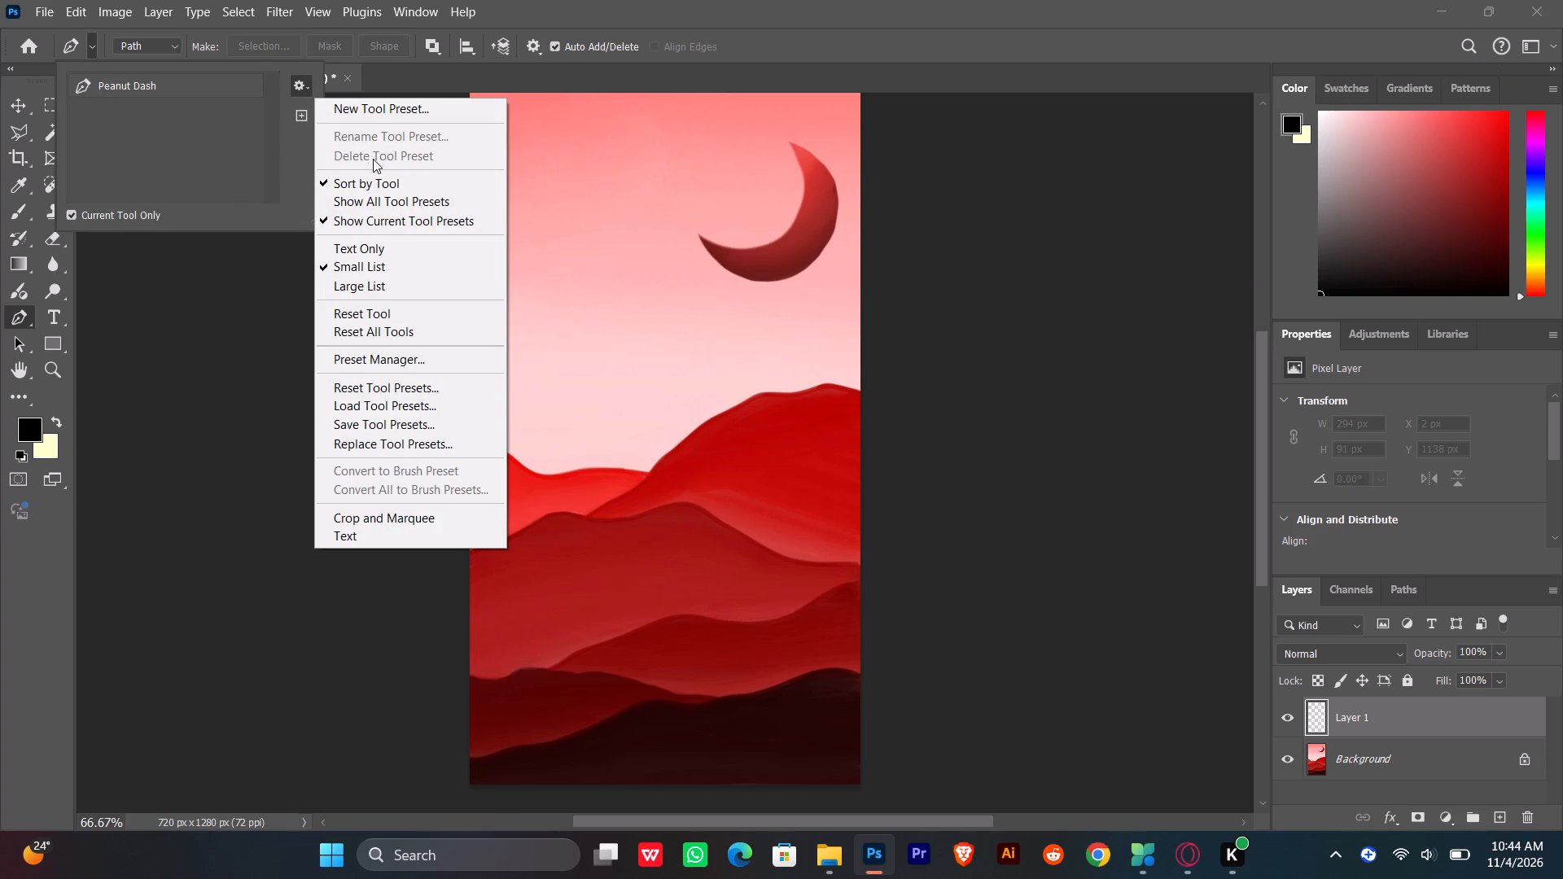
click(392, 331)
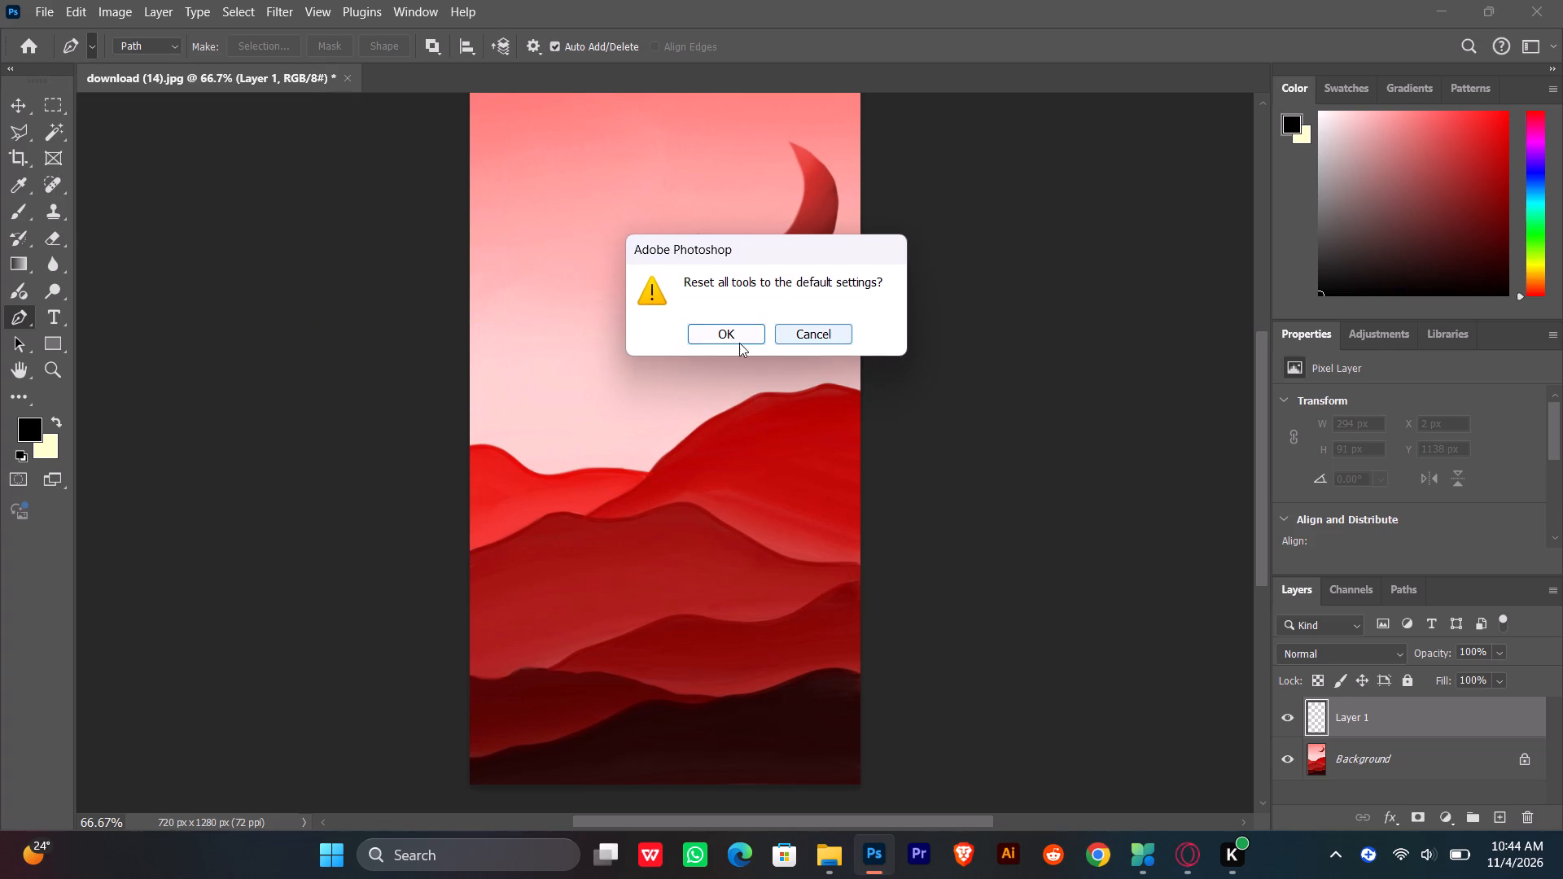
click(685, 326)
click(710, 343)
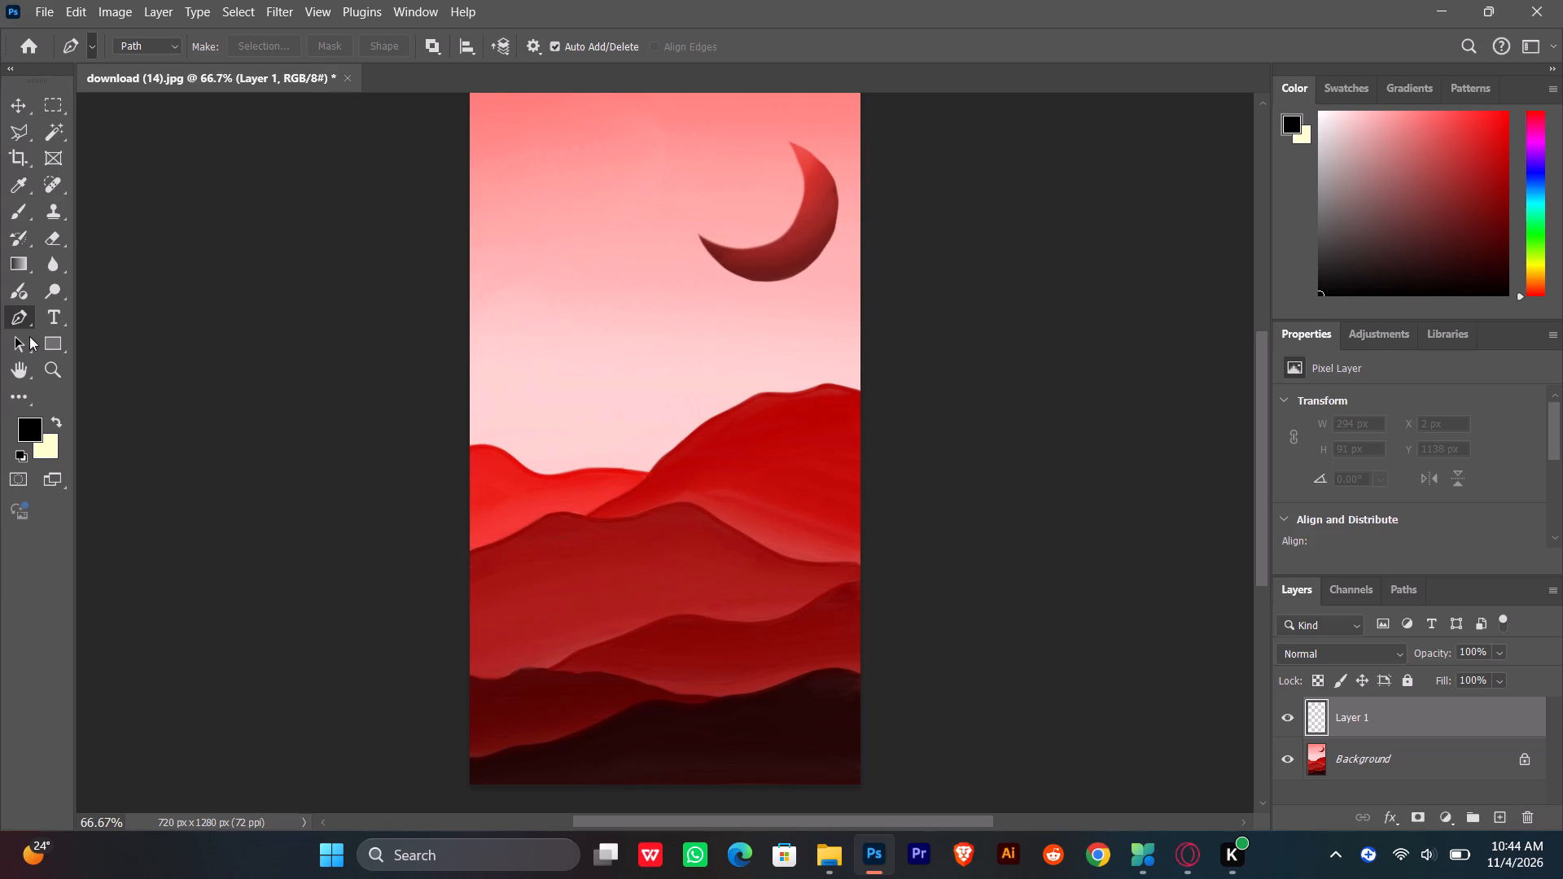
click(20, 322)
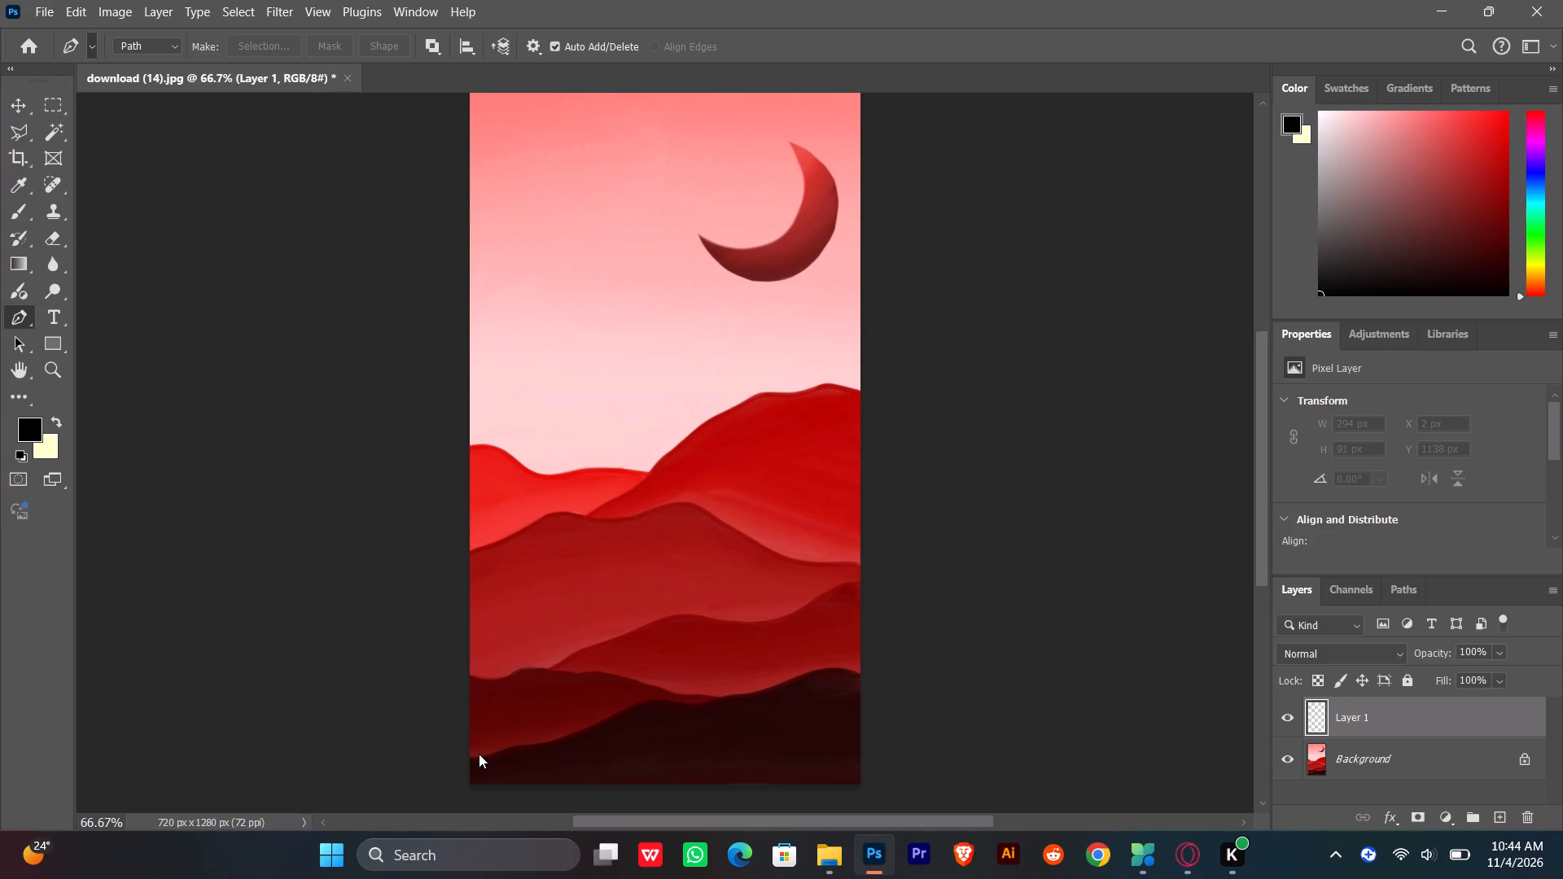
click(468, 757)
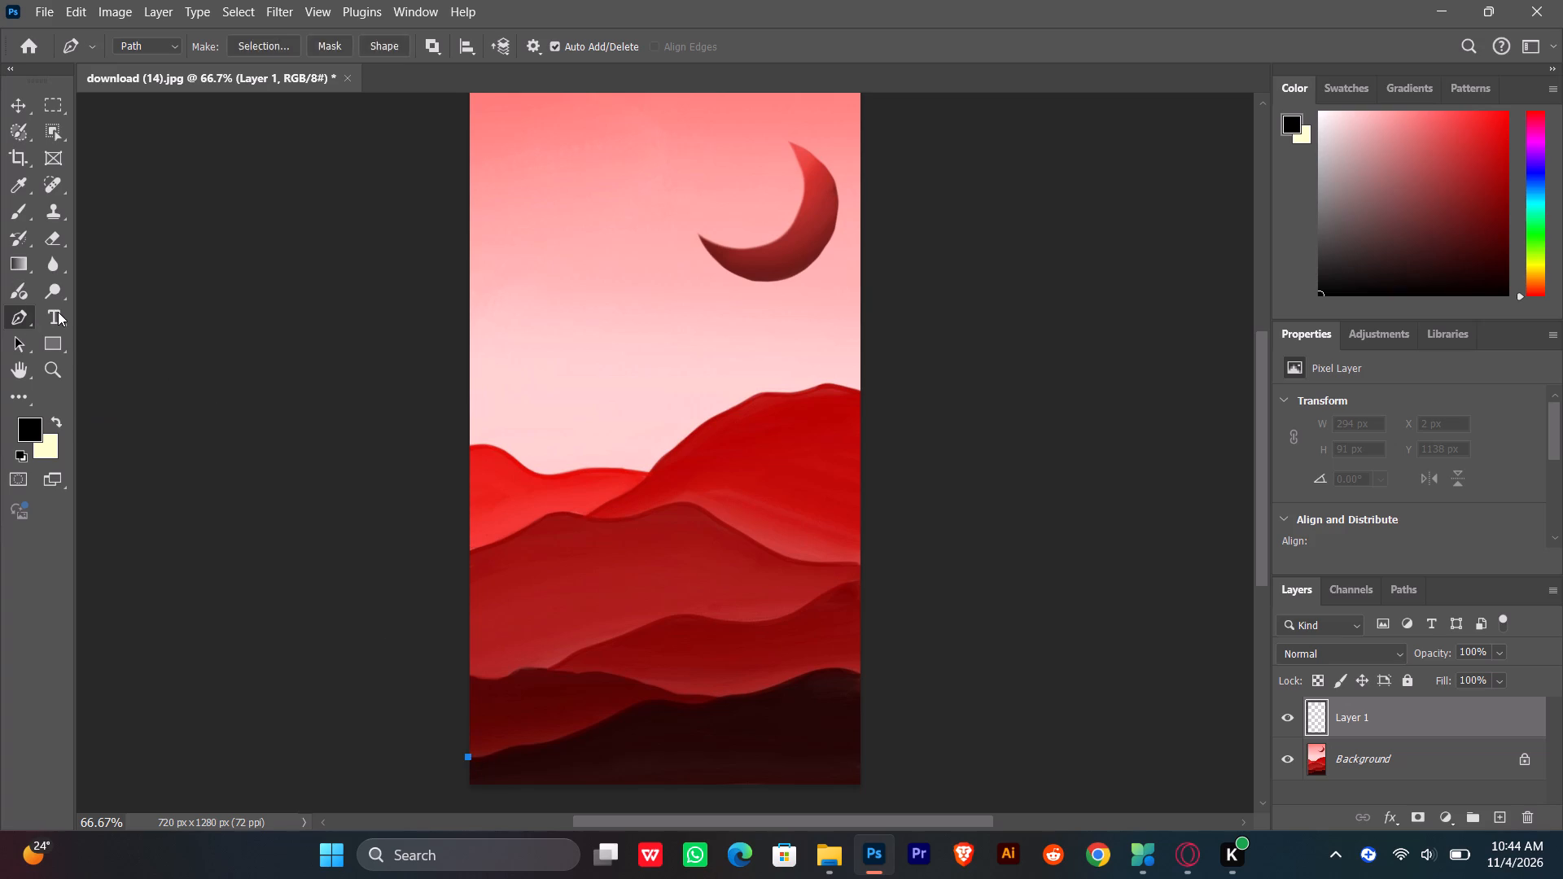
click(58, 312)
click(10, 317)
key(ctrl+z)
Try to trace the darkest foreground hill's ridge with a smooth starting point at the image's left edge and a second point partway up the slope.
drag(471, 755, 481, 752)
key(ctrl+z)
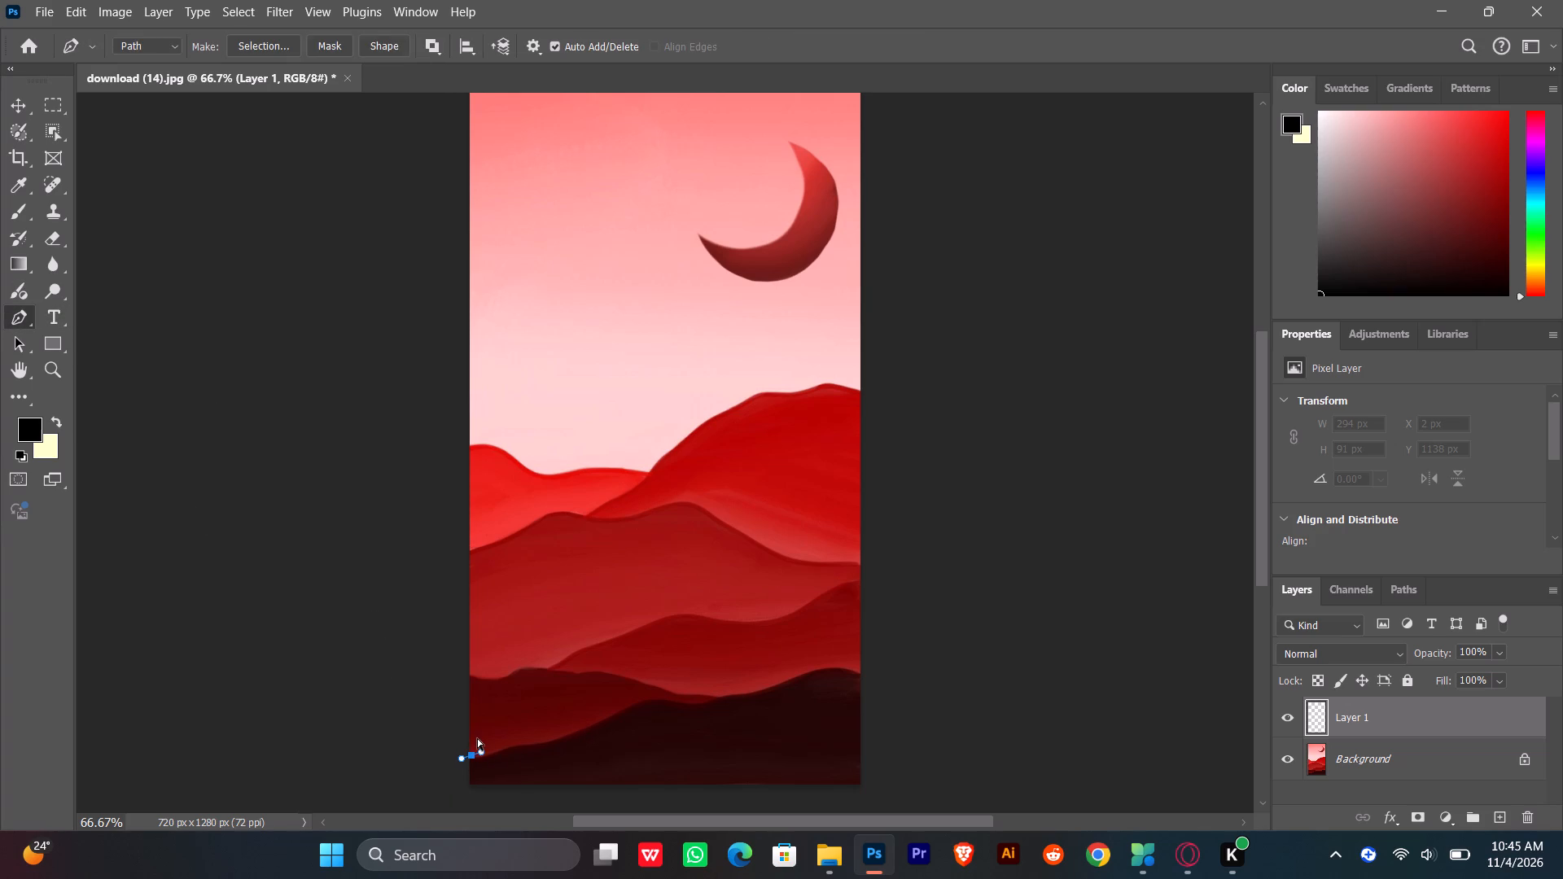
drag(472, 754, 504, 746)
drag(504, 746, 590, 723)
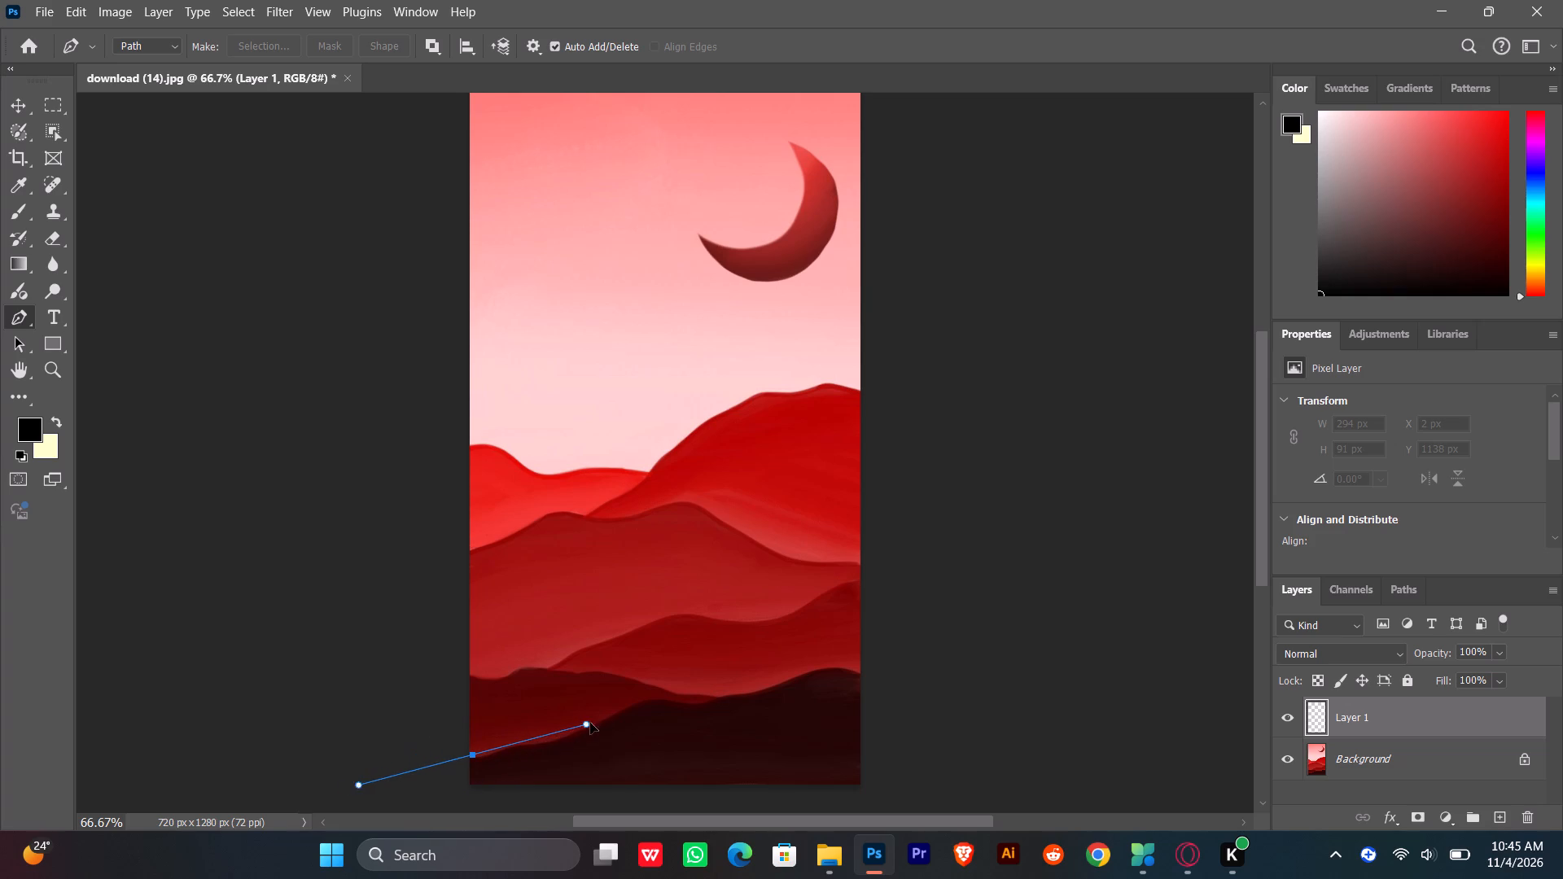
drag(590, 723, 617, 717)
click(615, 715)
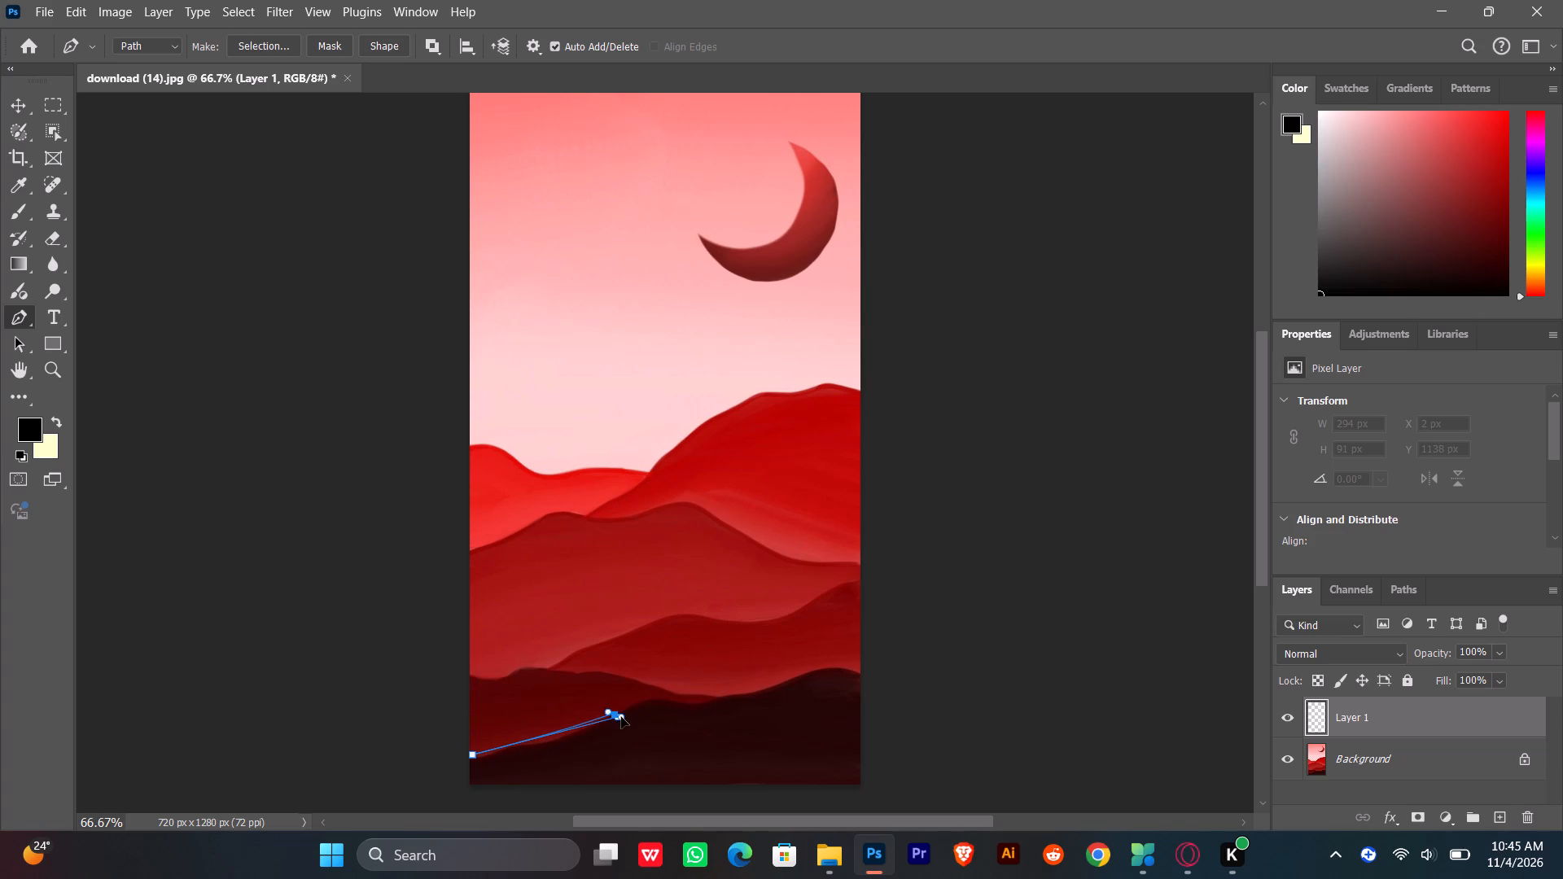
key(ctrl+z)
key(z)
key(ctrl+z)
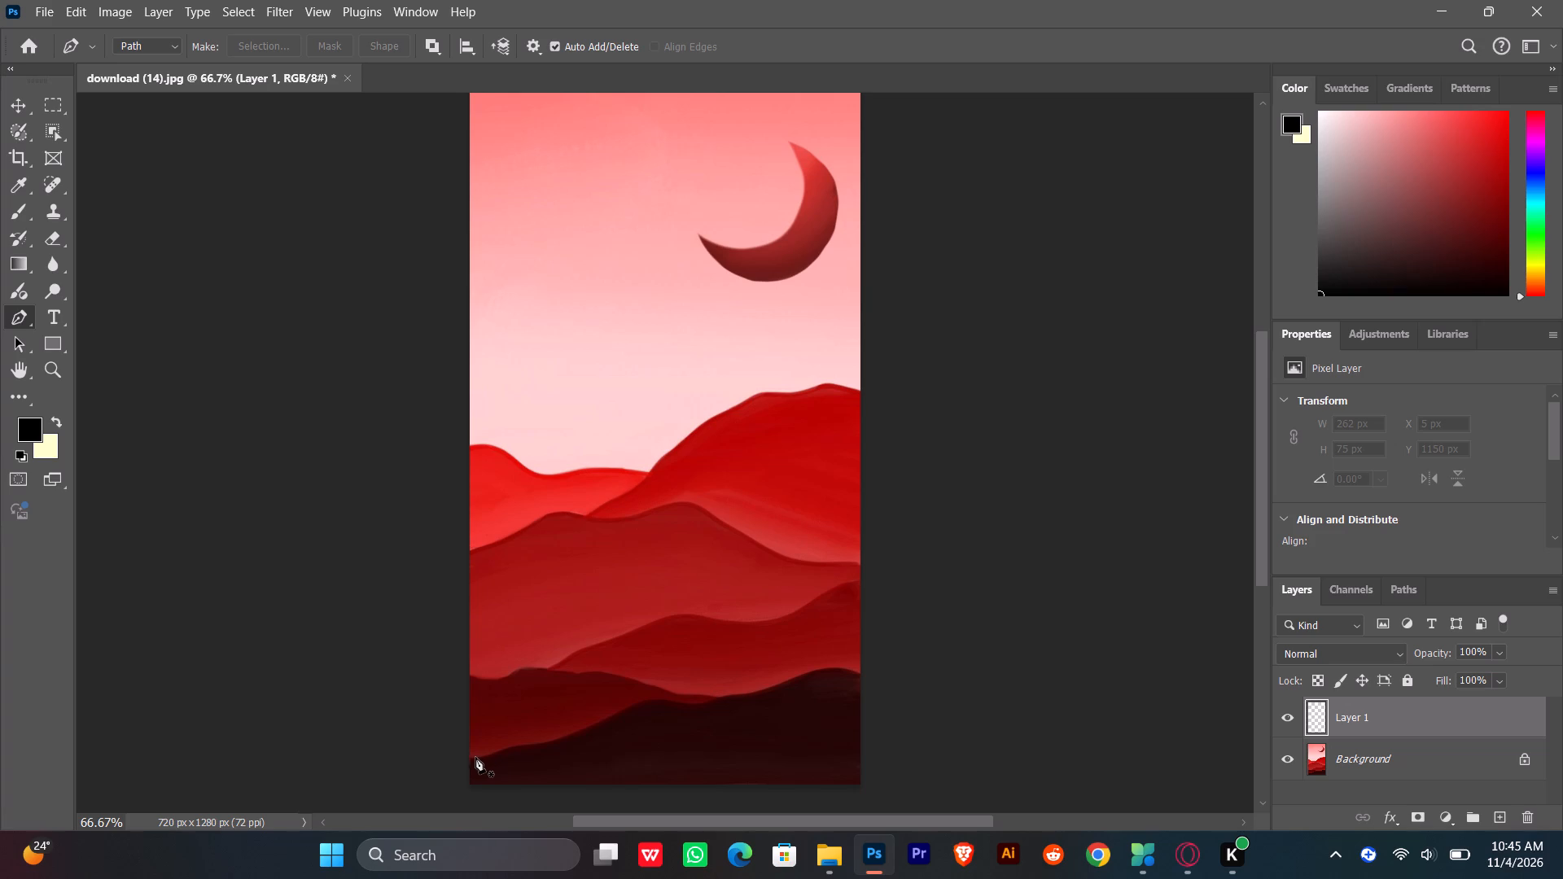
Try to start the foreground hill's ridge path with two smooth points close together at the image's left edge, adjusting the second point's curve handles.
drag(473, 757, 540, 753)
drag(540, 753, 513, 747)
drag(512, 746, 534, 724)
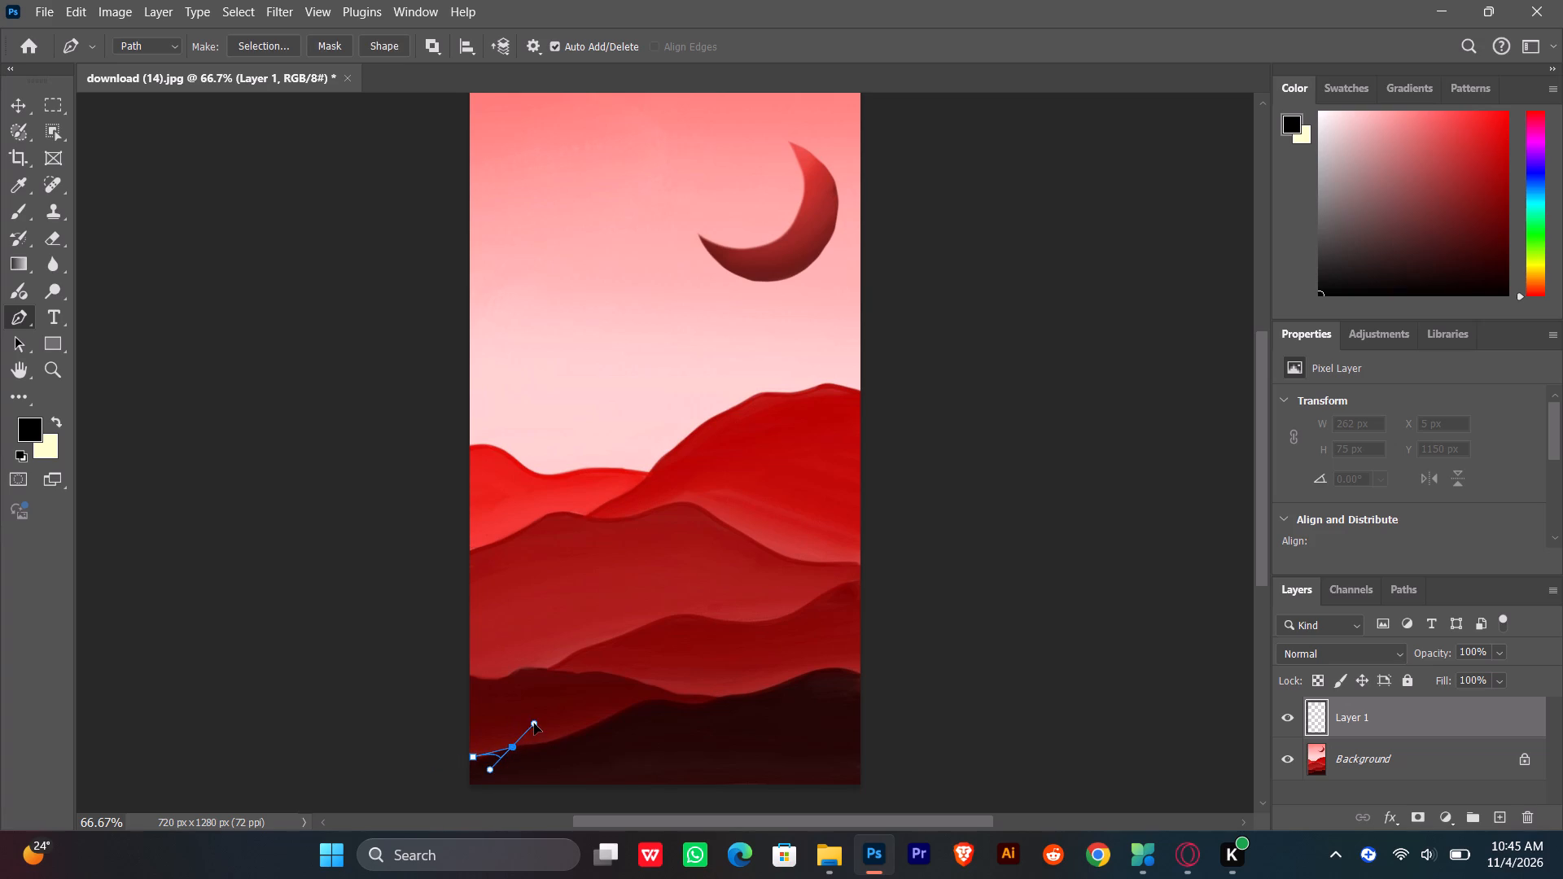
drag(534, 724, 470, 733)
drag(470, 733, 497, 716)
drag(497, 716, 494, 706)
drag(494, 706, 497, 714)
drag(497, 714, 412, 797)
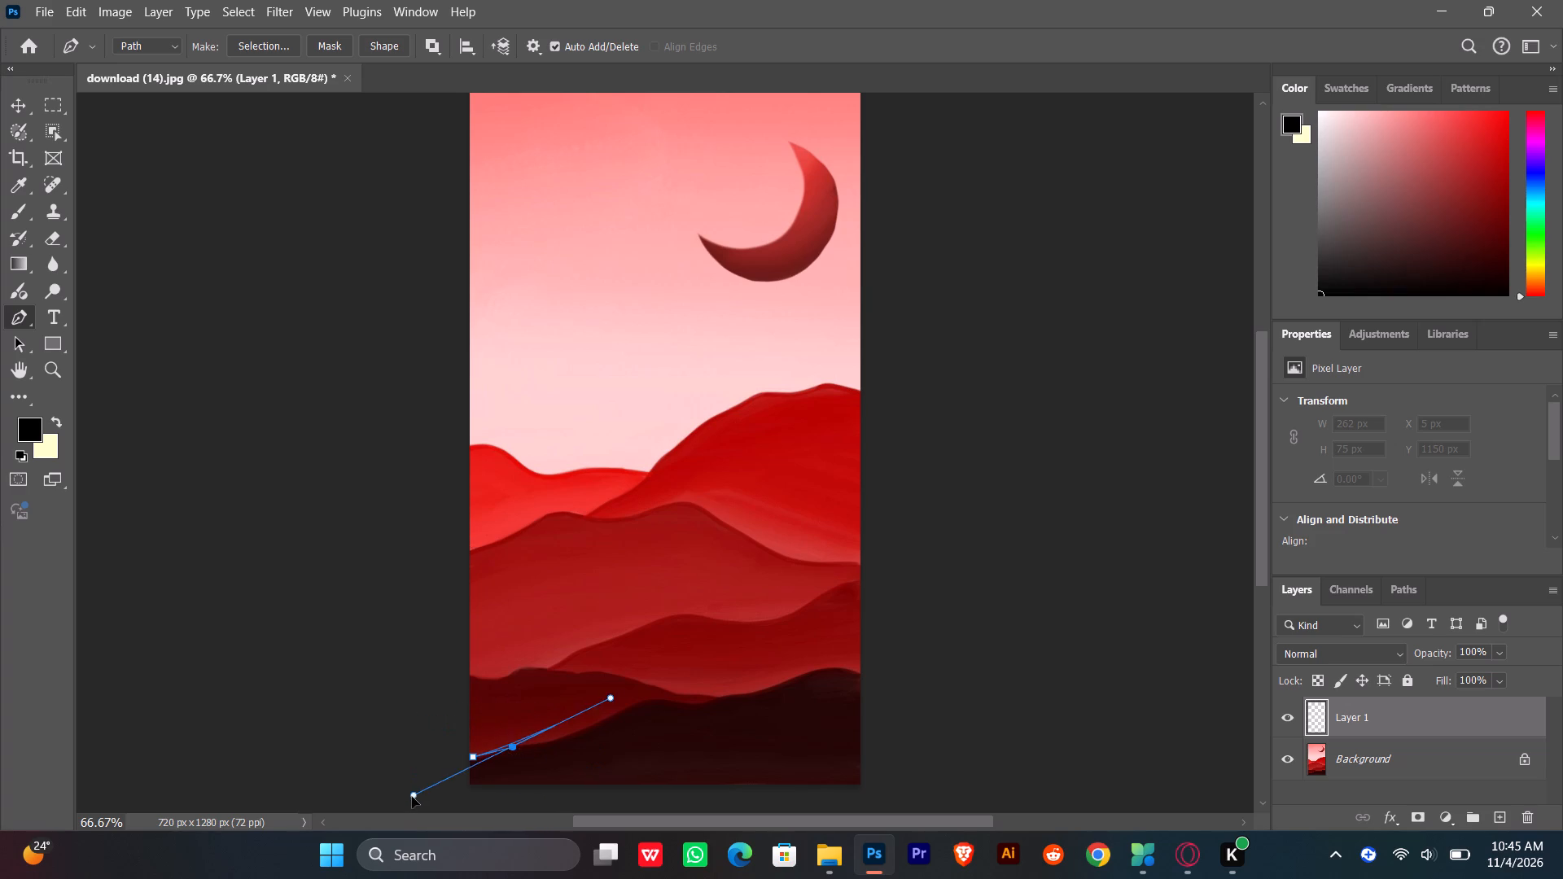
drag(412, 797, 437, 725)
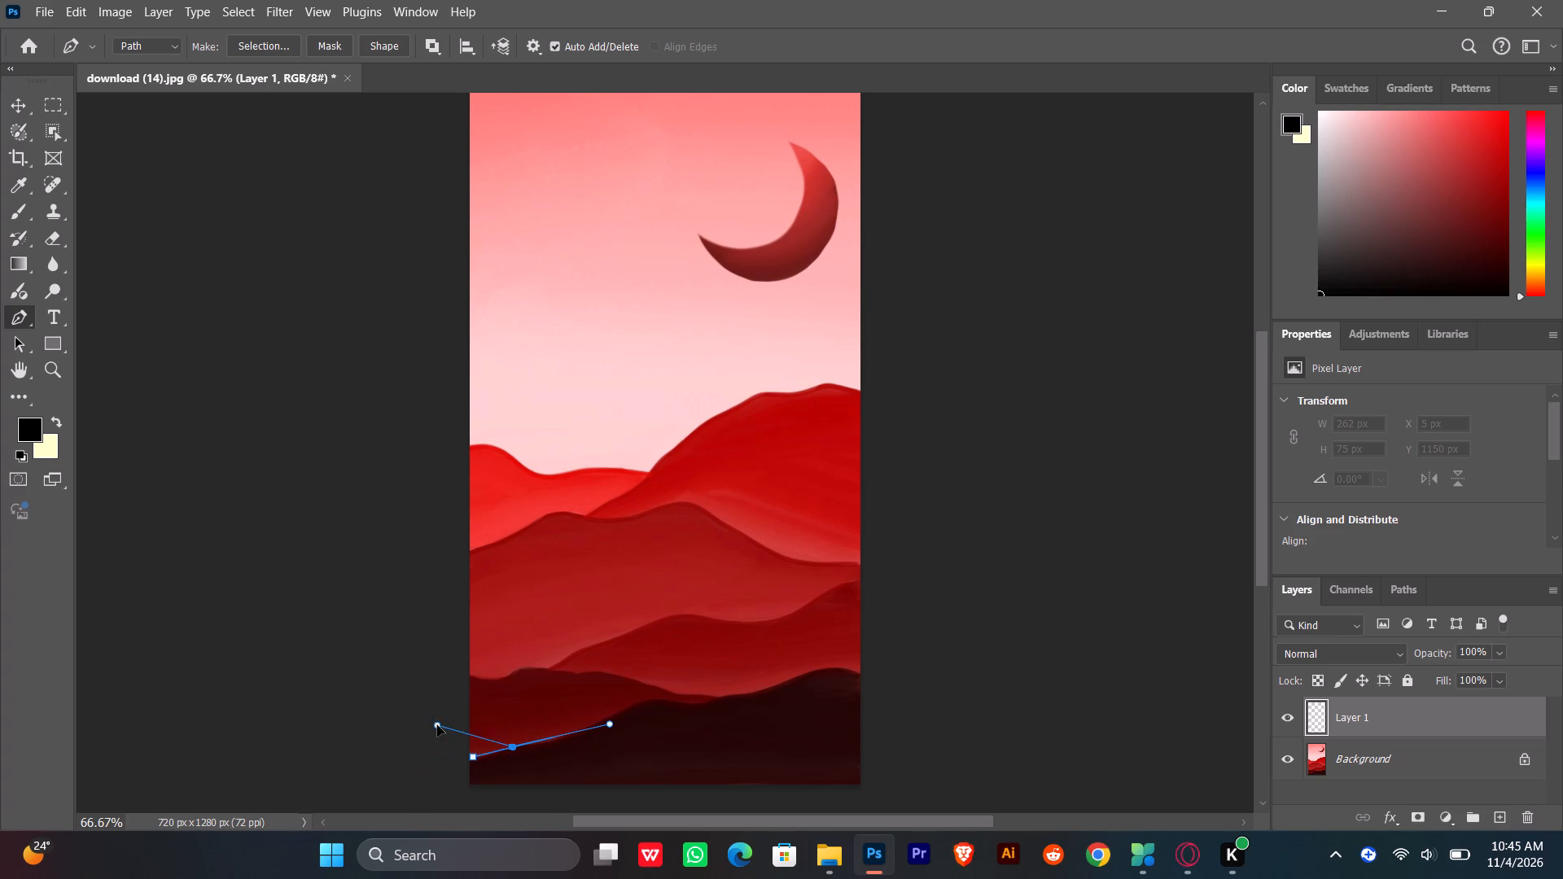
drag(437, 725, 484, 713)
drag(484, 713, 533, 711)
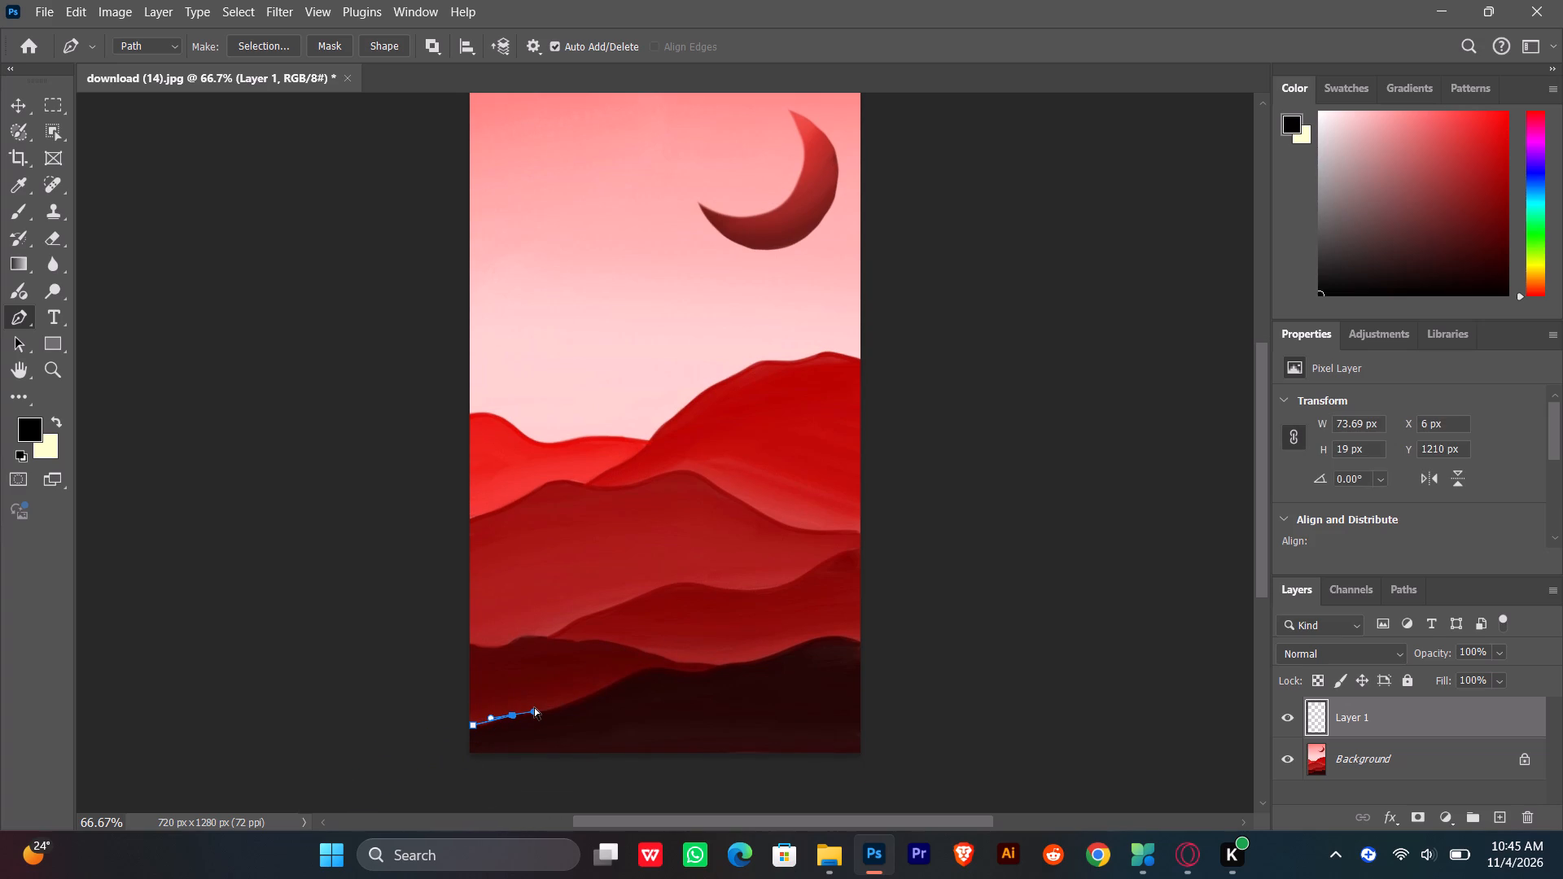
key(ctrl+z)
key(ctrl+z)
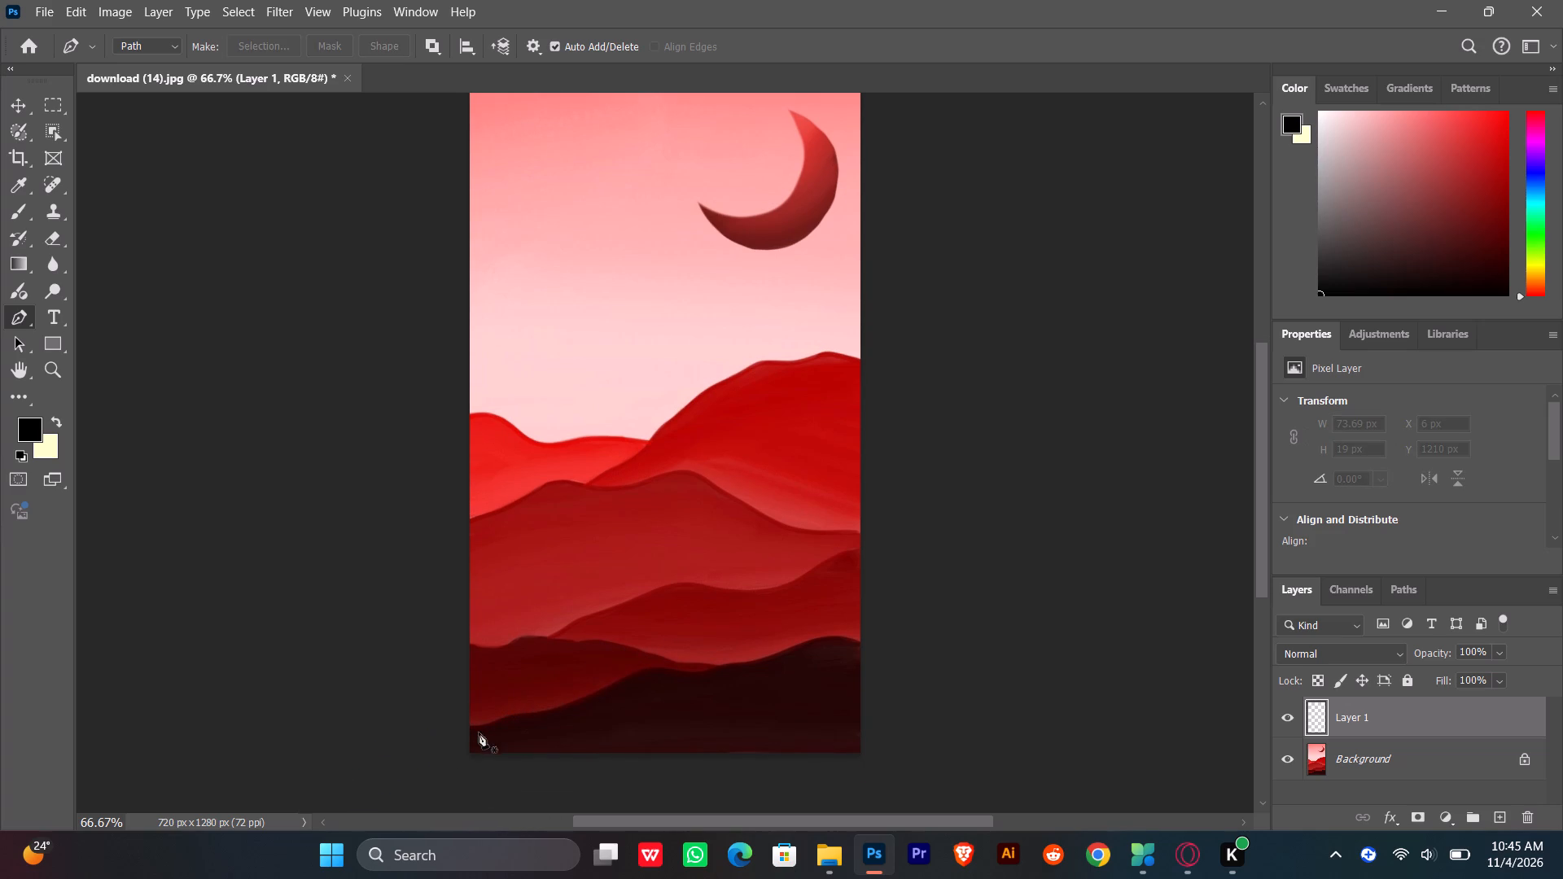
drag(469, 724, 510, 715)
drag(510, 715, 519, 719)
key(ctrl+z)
Start the foreground hill's ridge path with a corner point at the image's left edge and a curved second point a short way along the ridge.
click(474, 725)
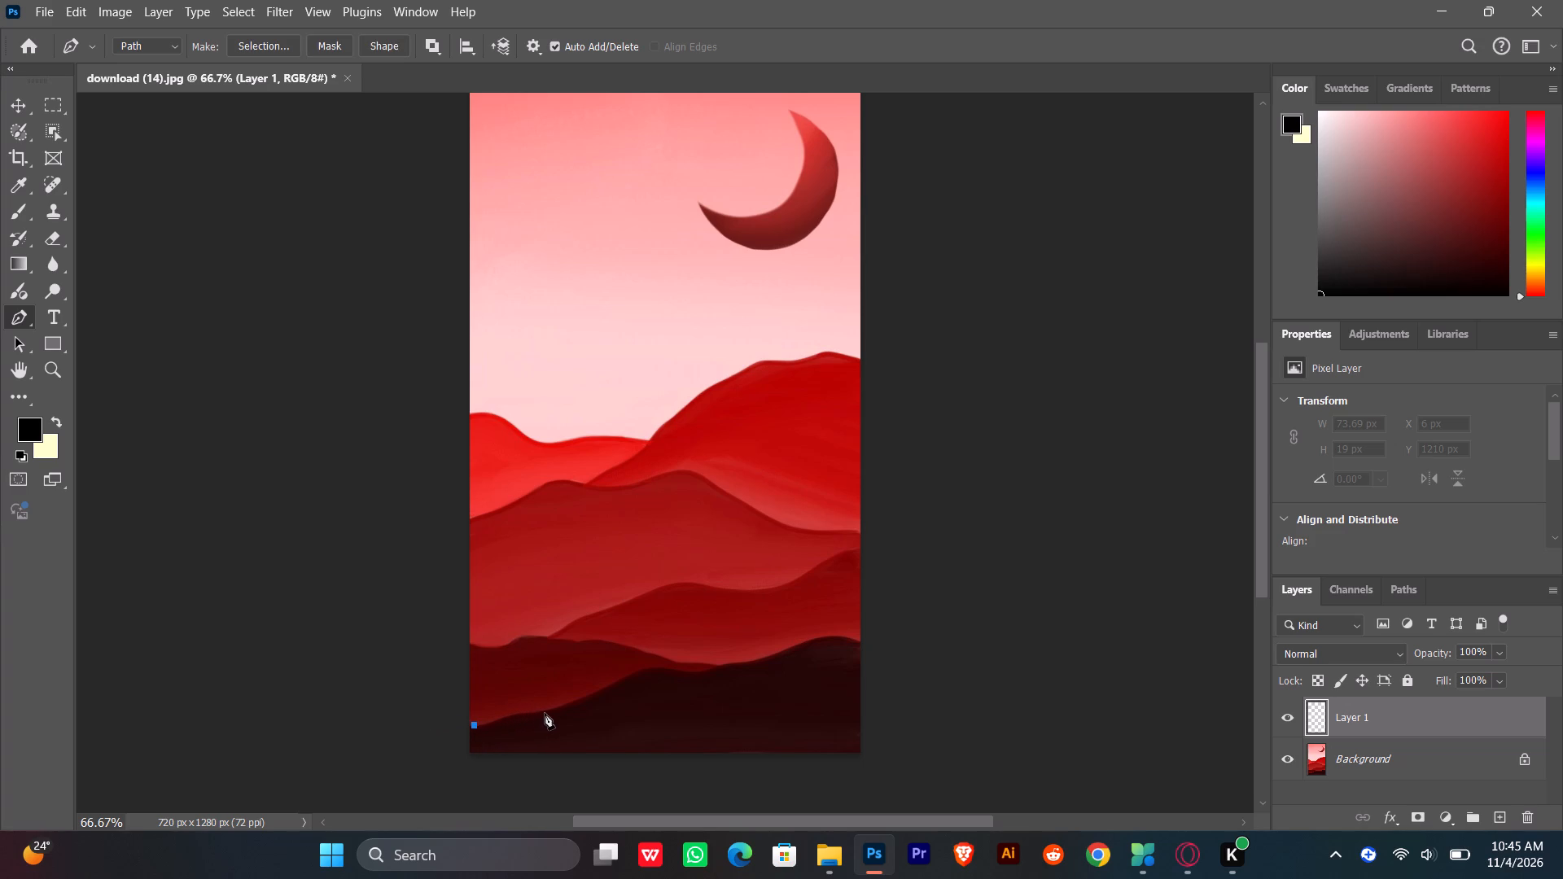
drag(541, 714, 542, 729)
drag(542, 729, 561, 725)
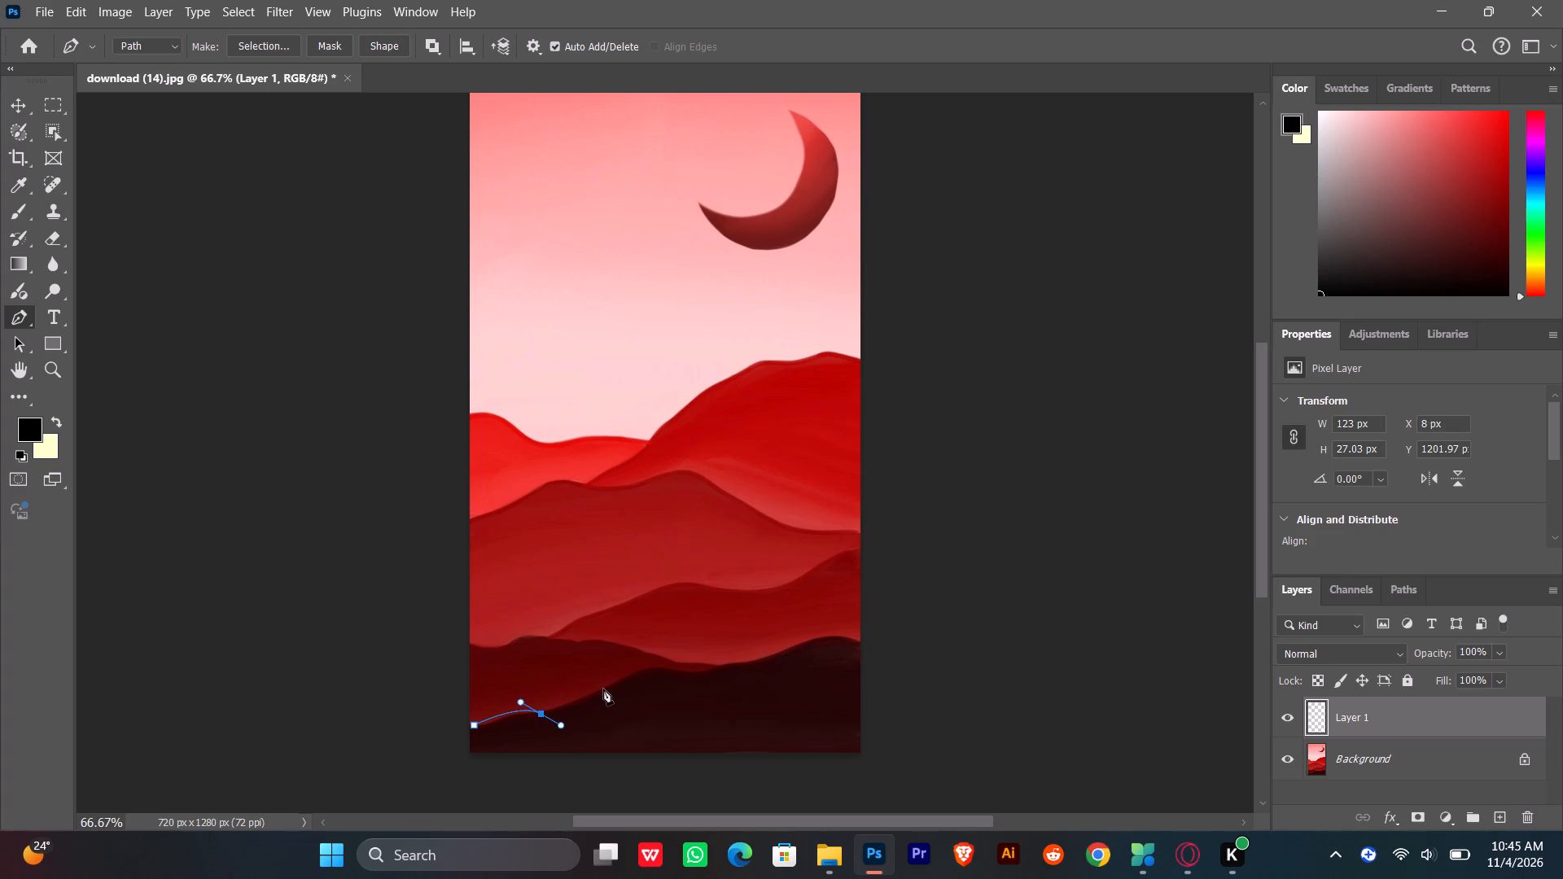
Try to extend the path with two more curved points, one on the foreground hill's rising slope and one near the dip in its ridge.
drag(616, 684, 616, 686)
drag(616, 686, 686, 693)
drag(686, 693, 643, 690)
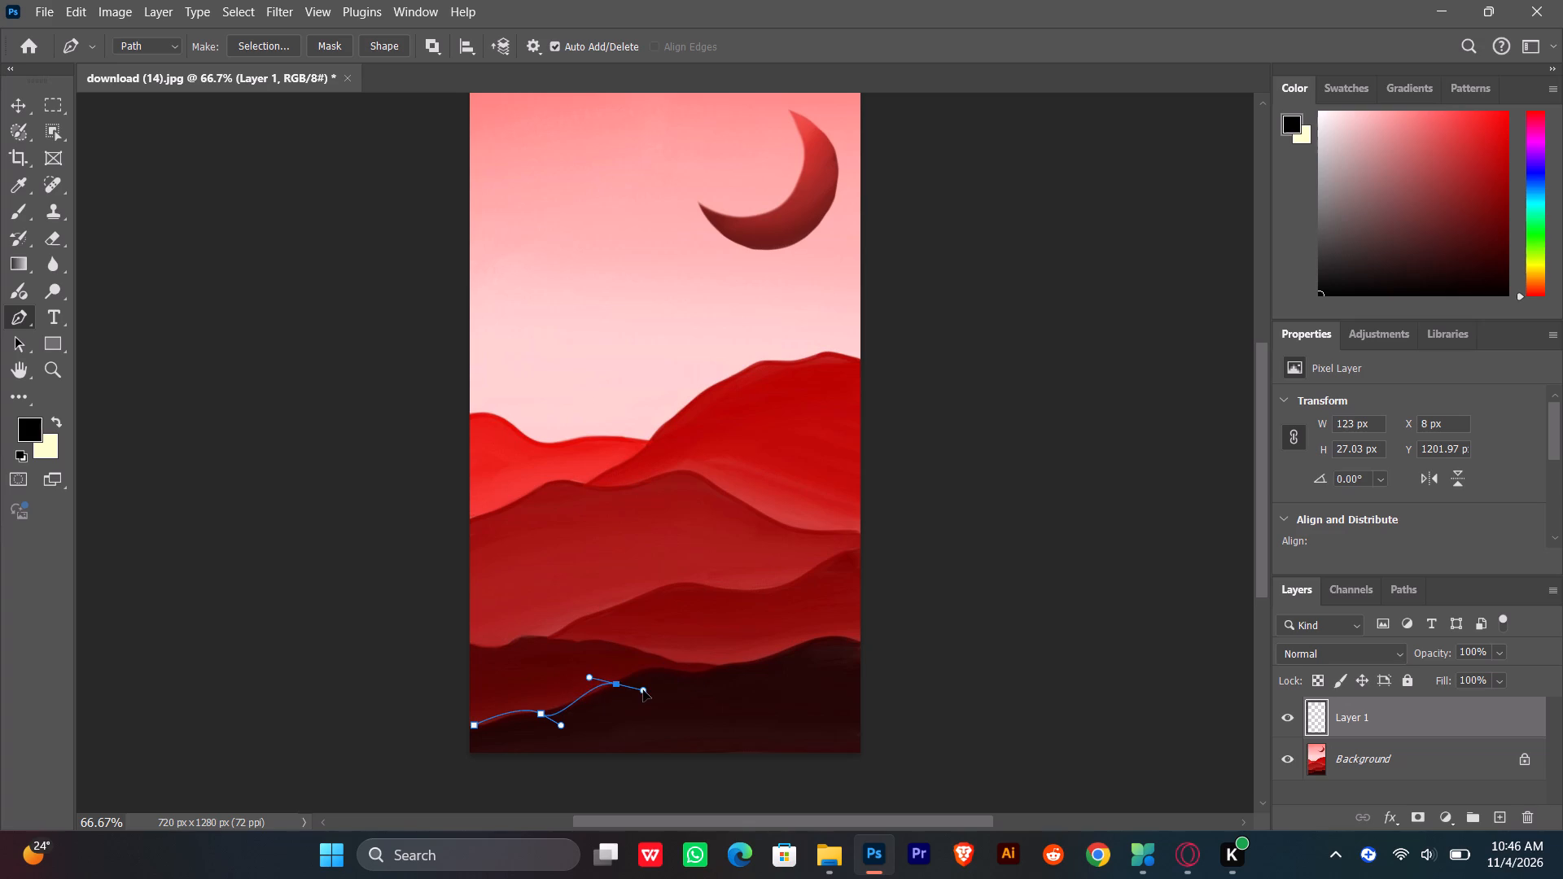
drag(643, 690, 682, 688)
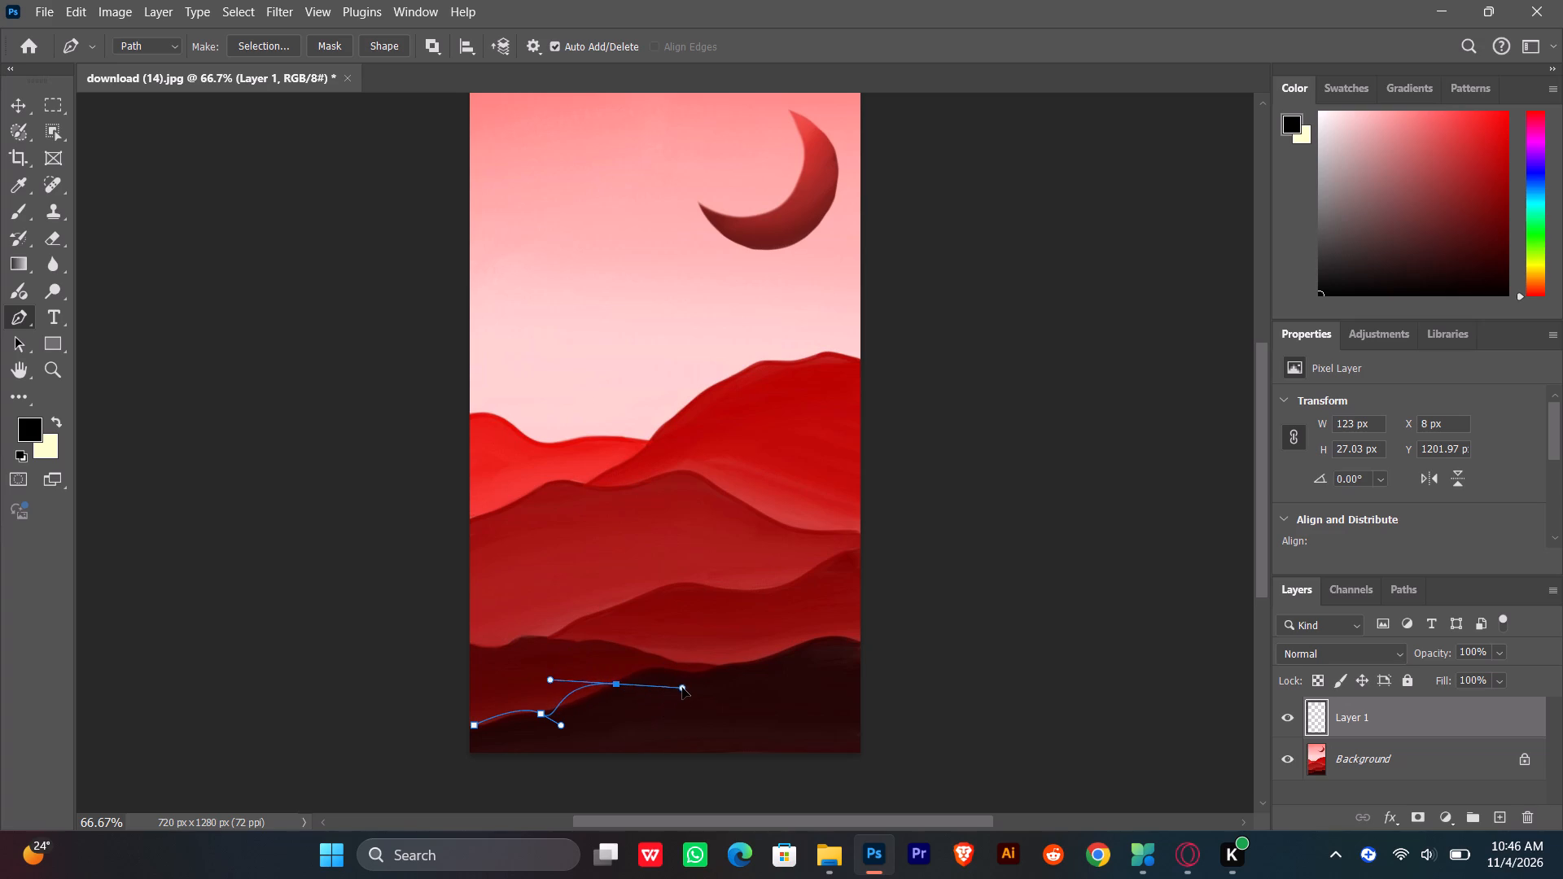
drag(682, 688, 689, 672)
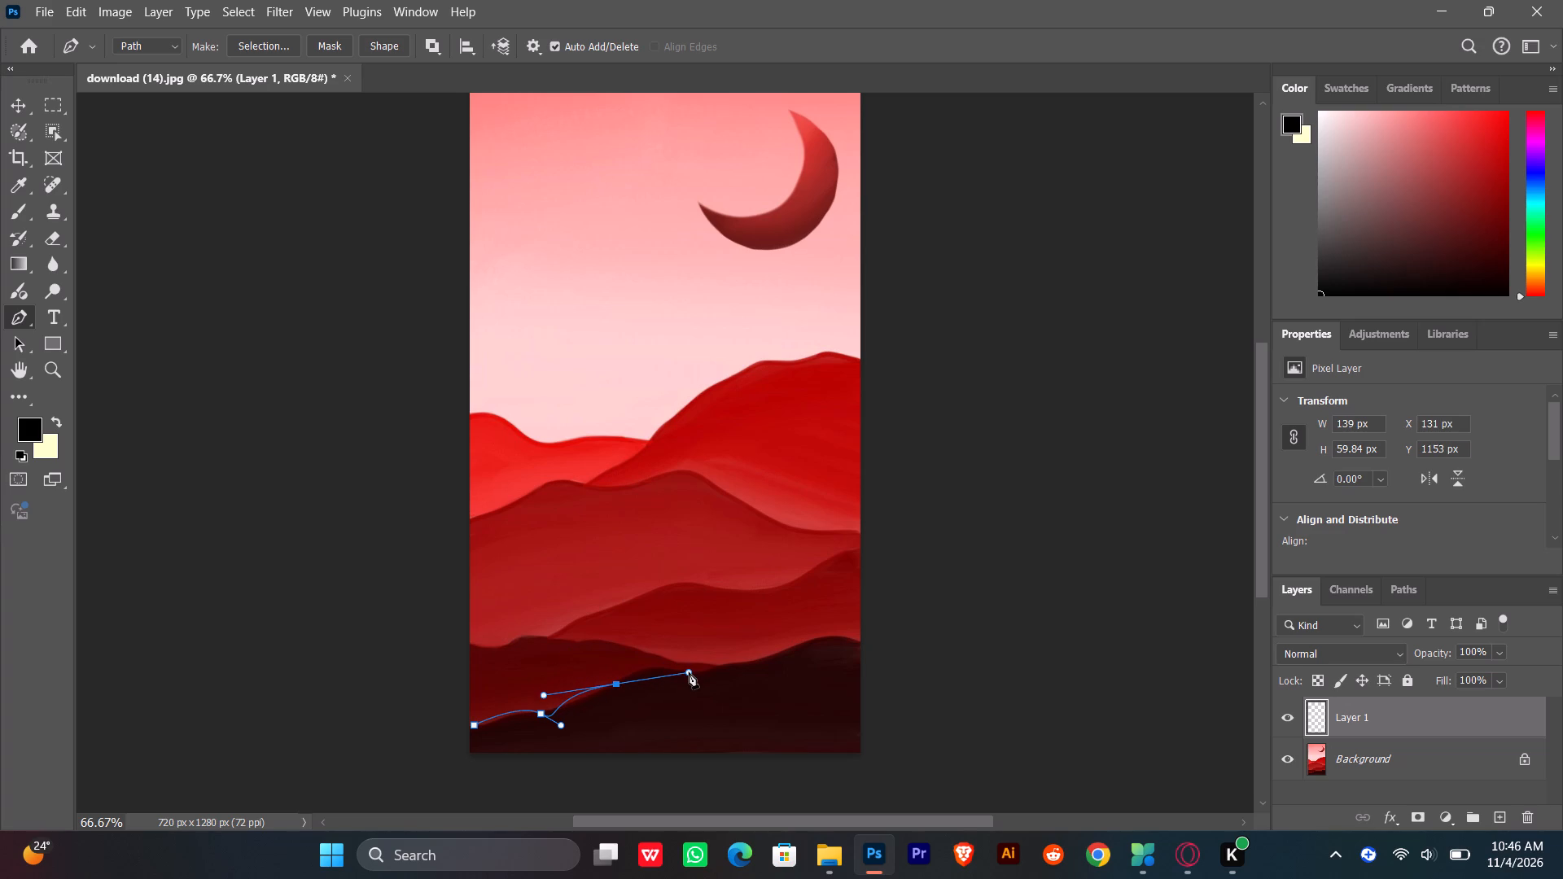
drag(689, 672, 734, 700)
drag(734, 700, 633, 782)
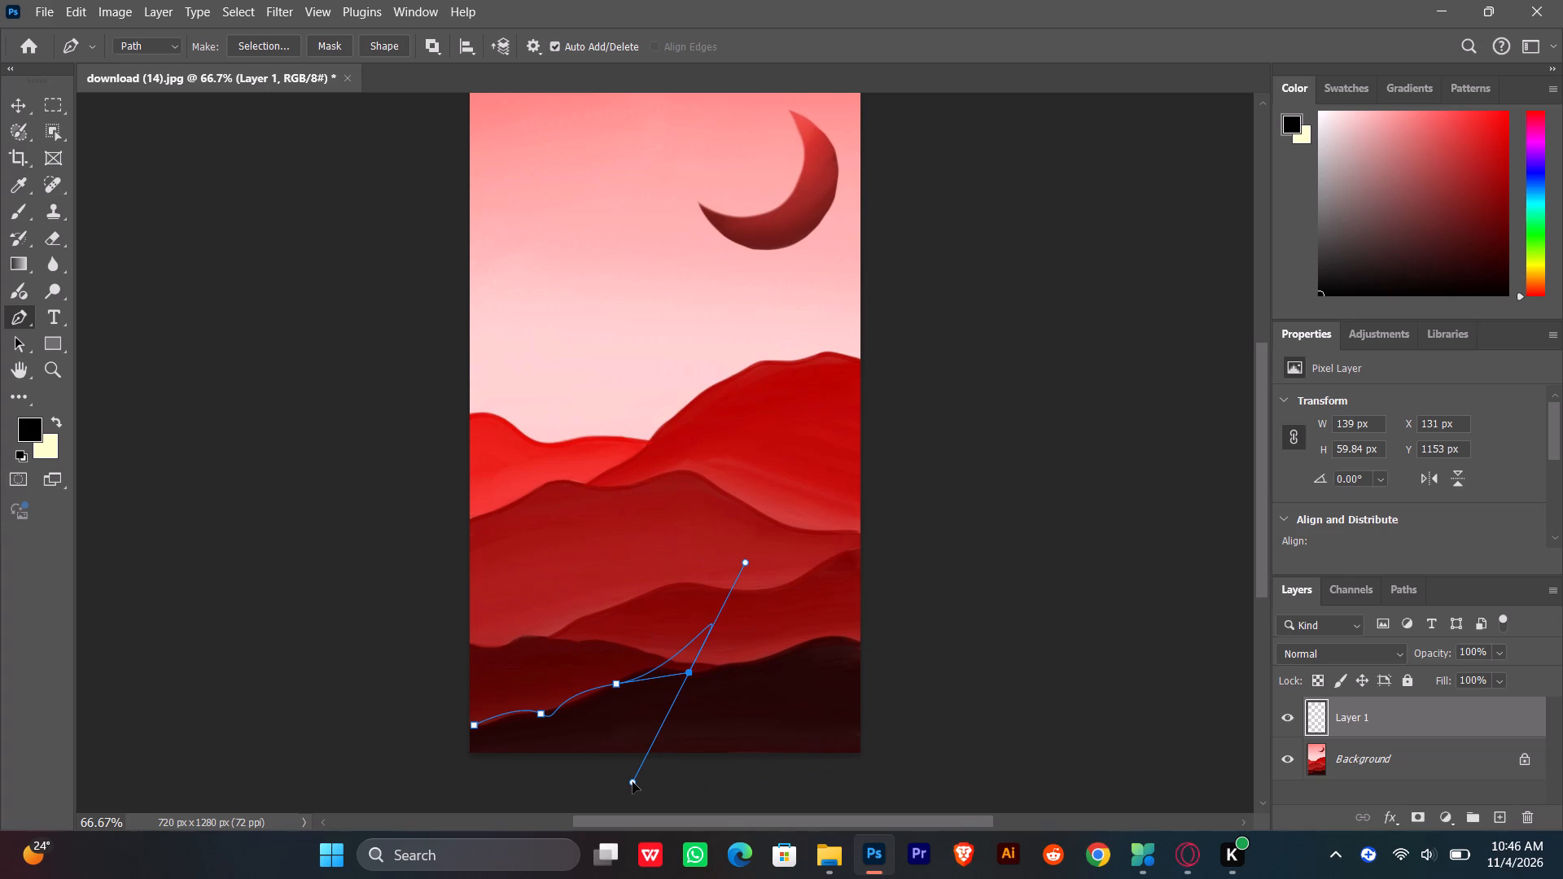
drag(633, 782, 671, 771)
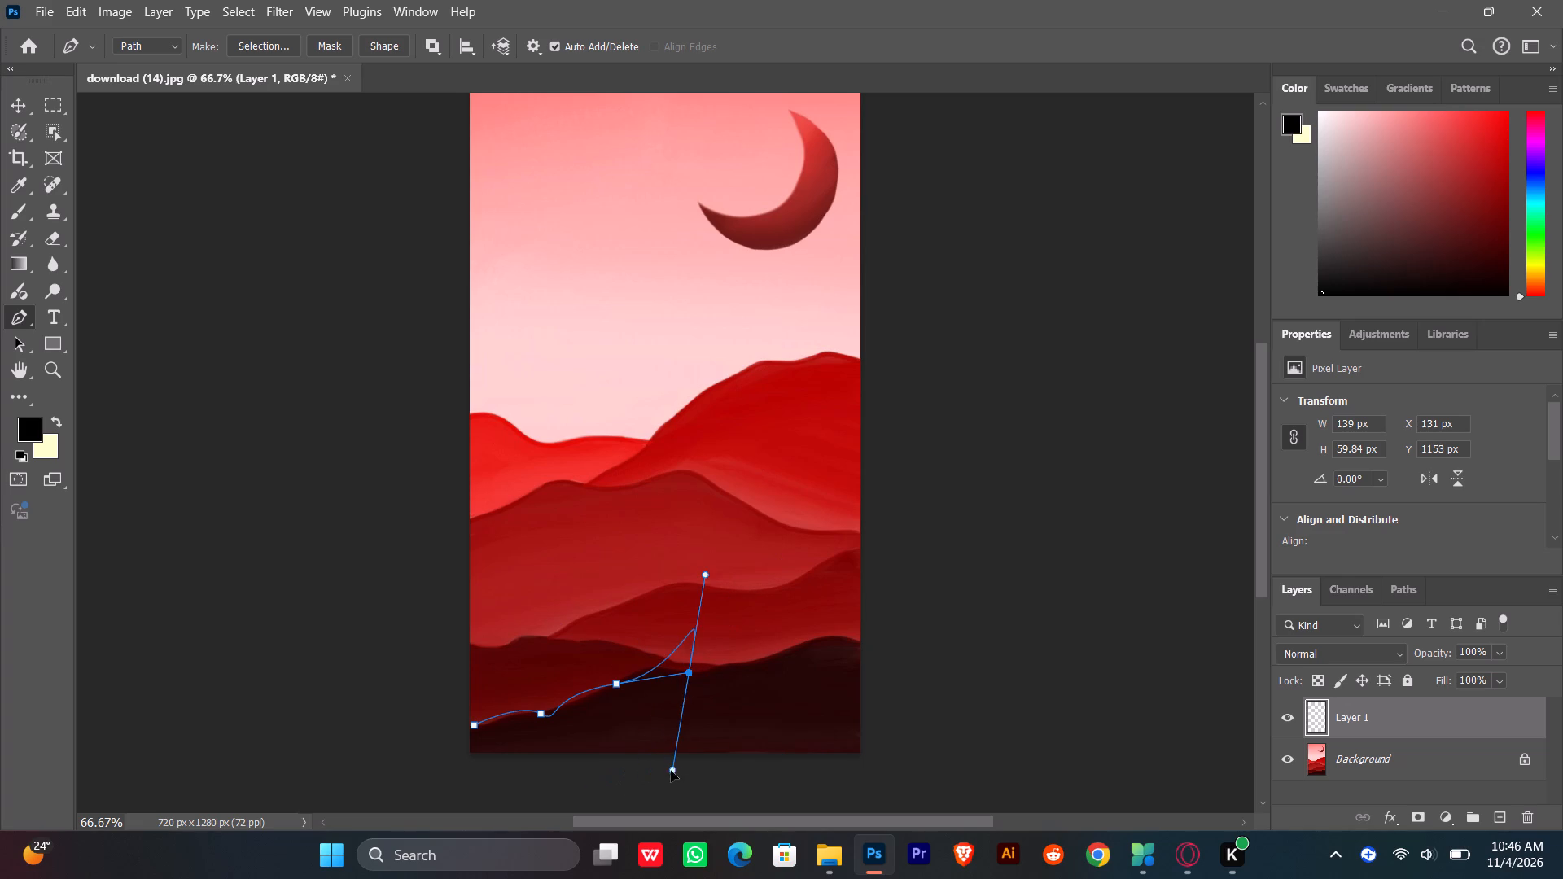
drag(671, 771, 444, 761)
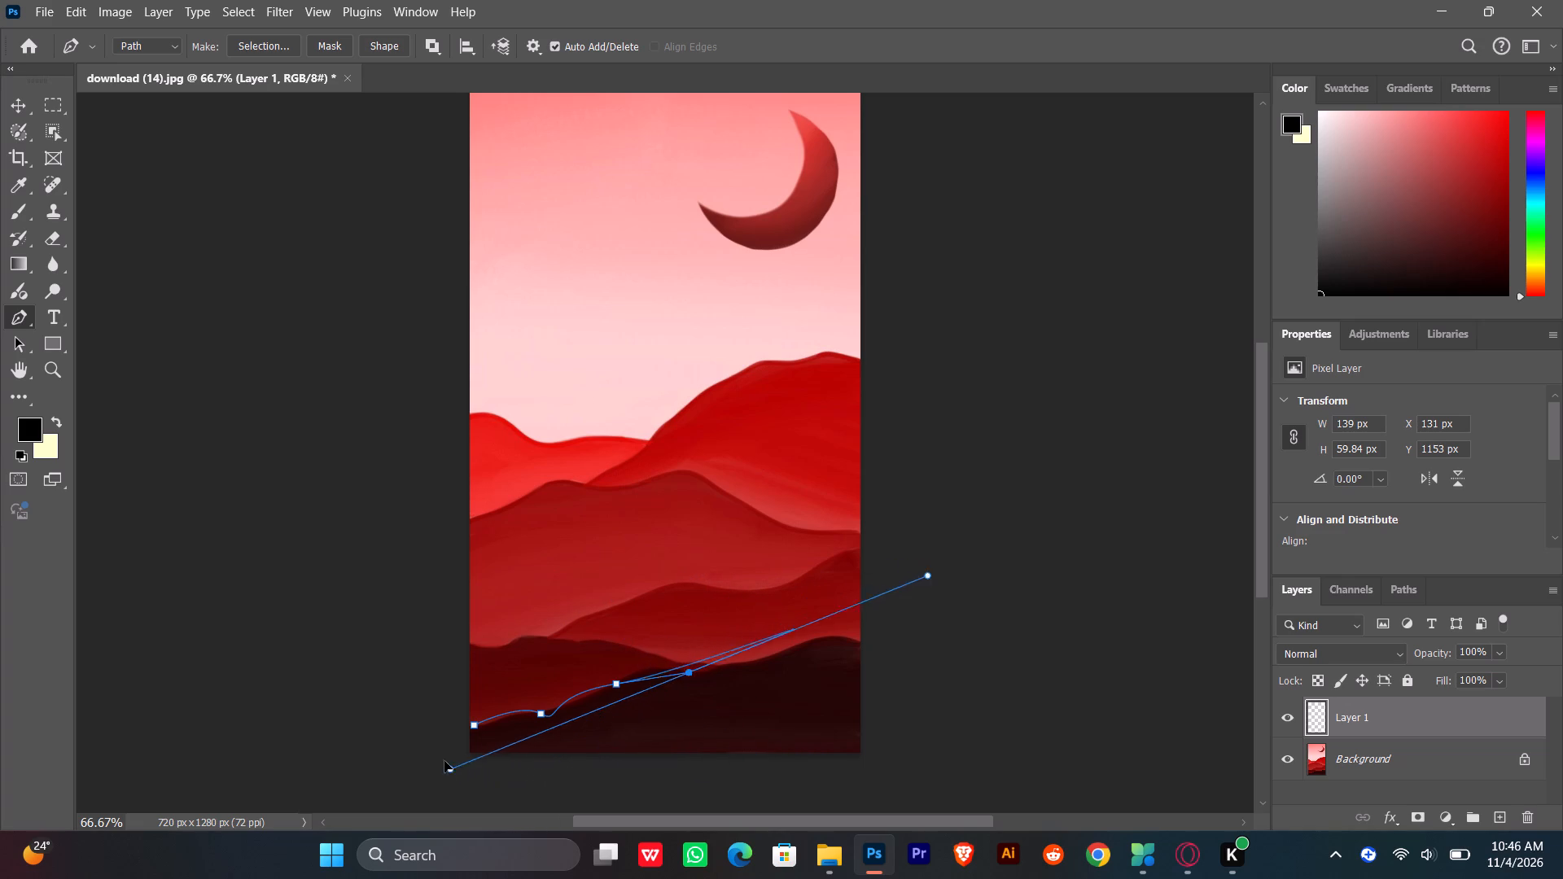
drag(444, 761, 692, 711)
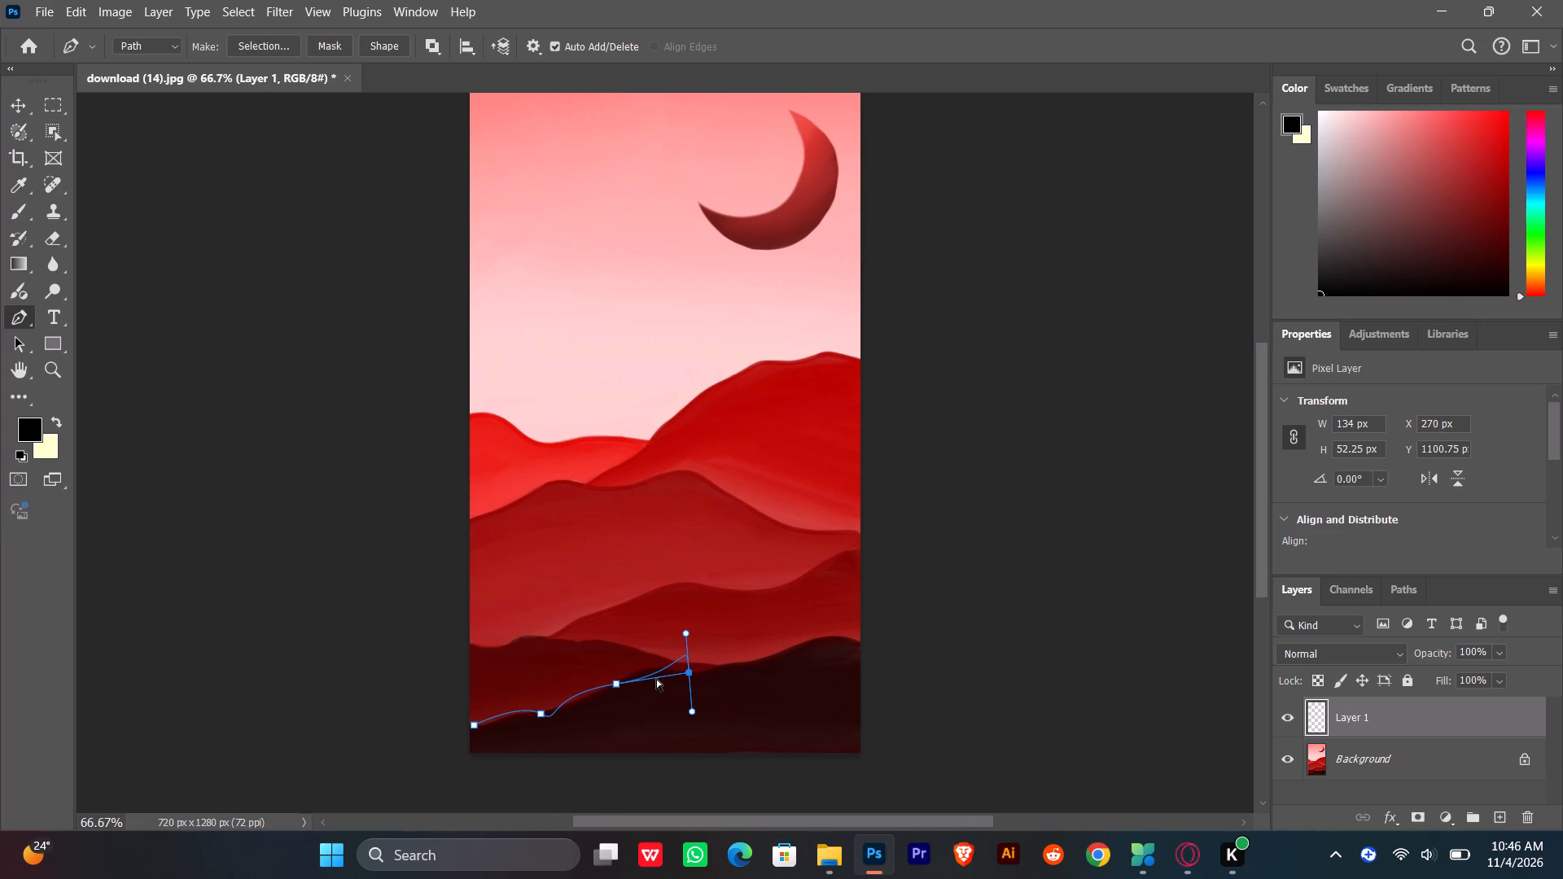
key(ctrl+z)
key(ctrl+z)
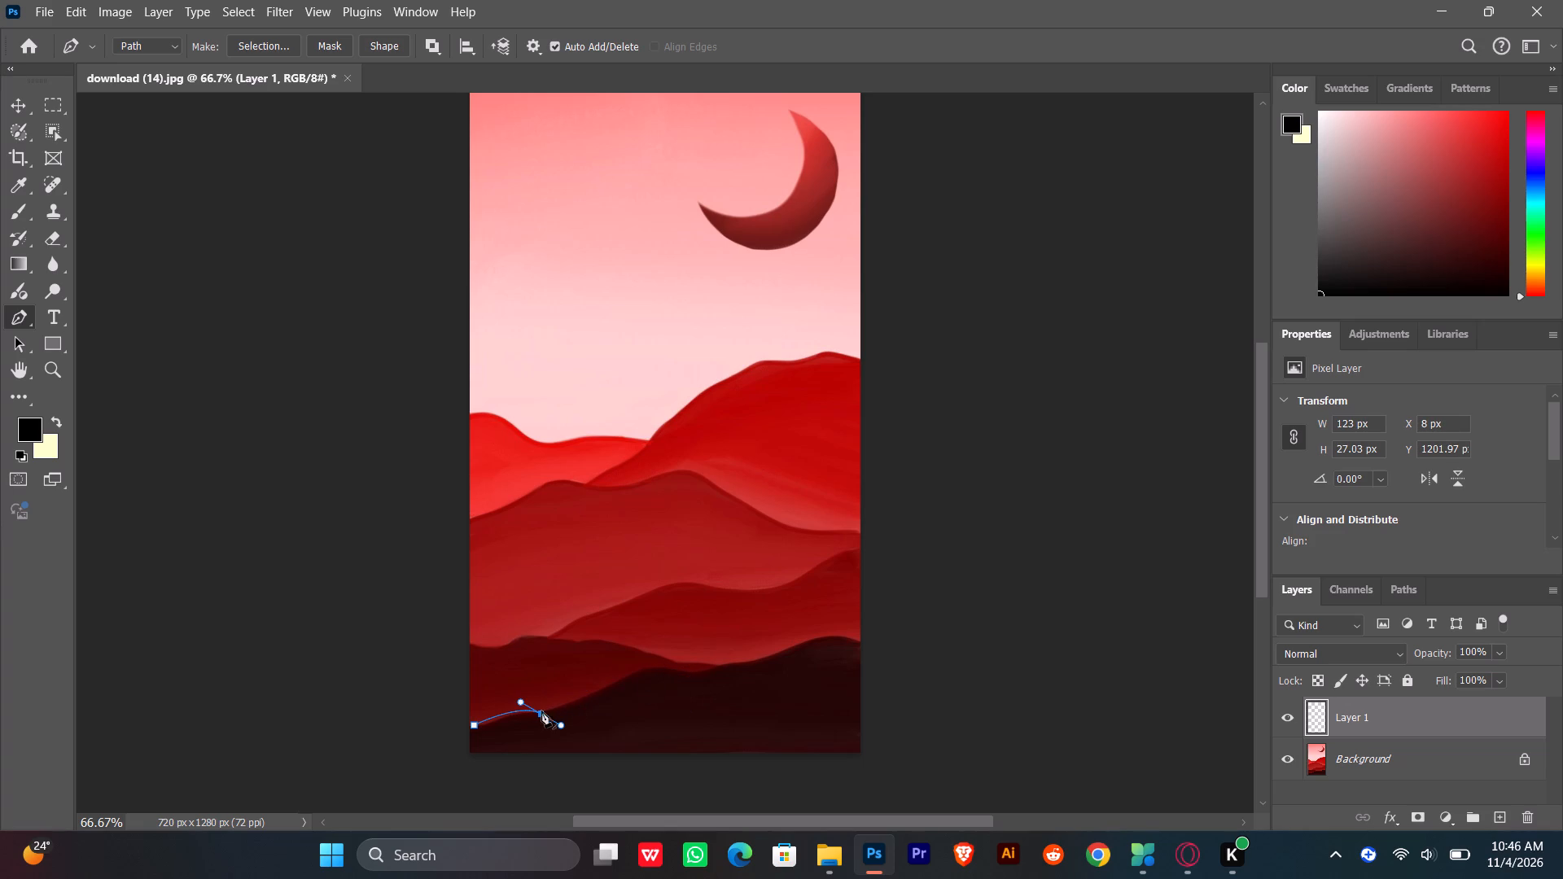
Reshape the ridge path's second point by pulling its outgoing handle down into the dark hill.
drag(541, 713, 608, 697)
drag(608, 697, 588, 738)
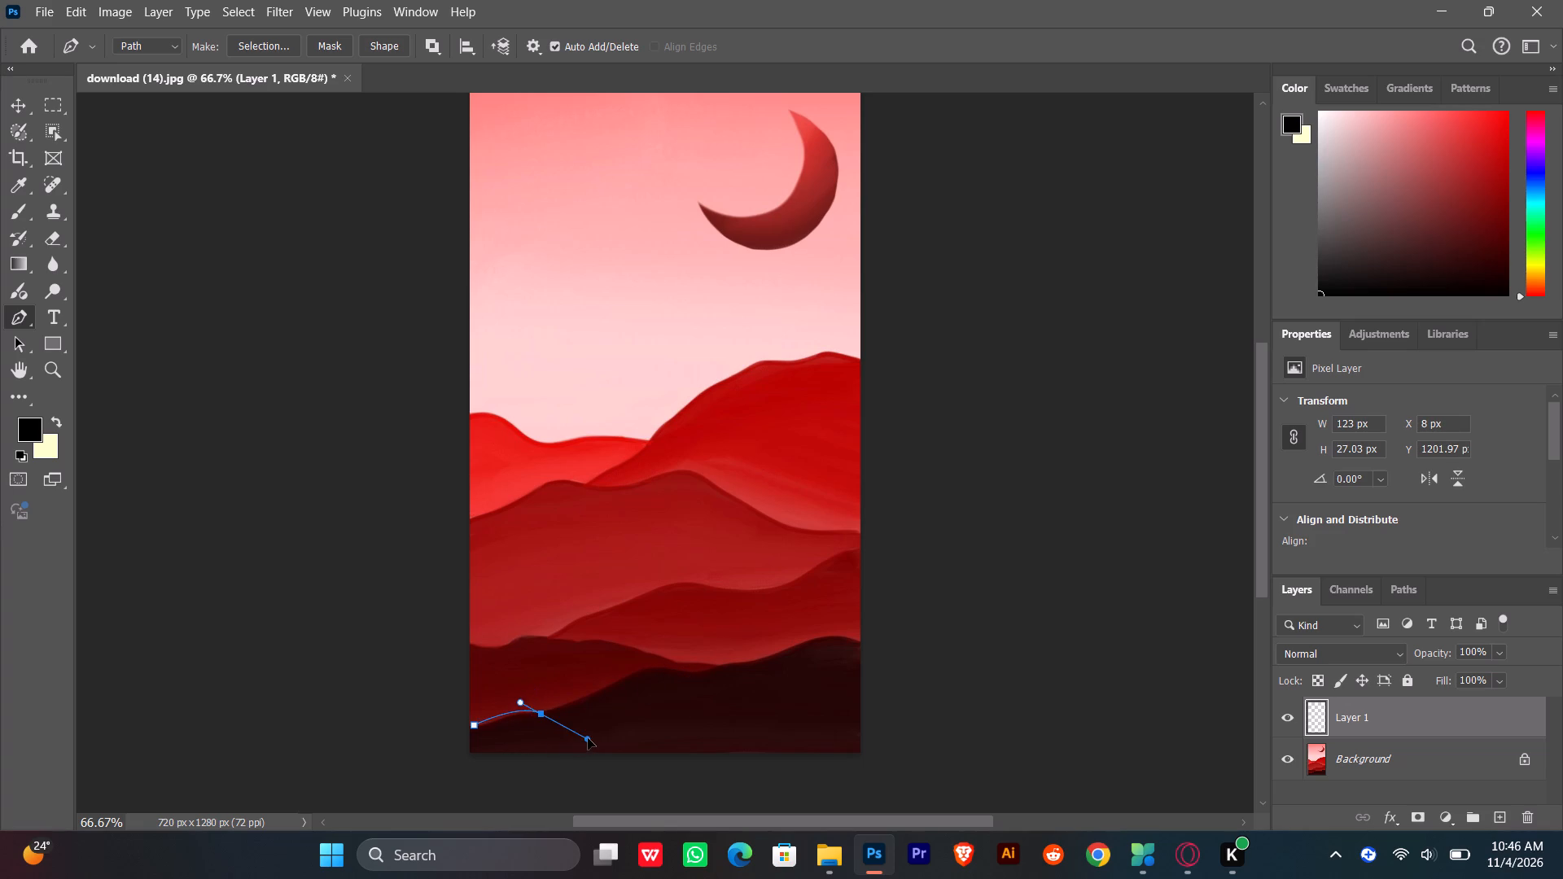
drag(588, 738, 576, 750)
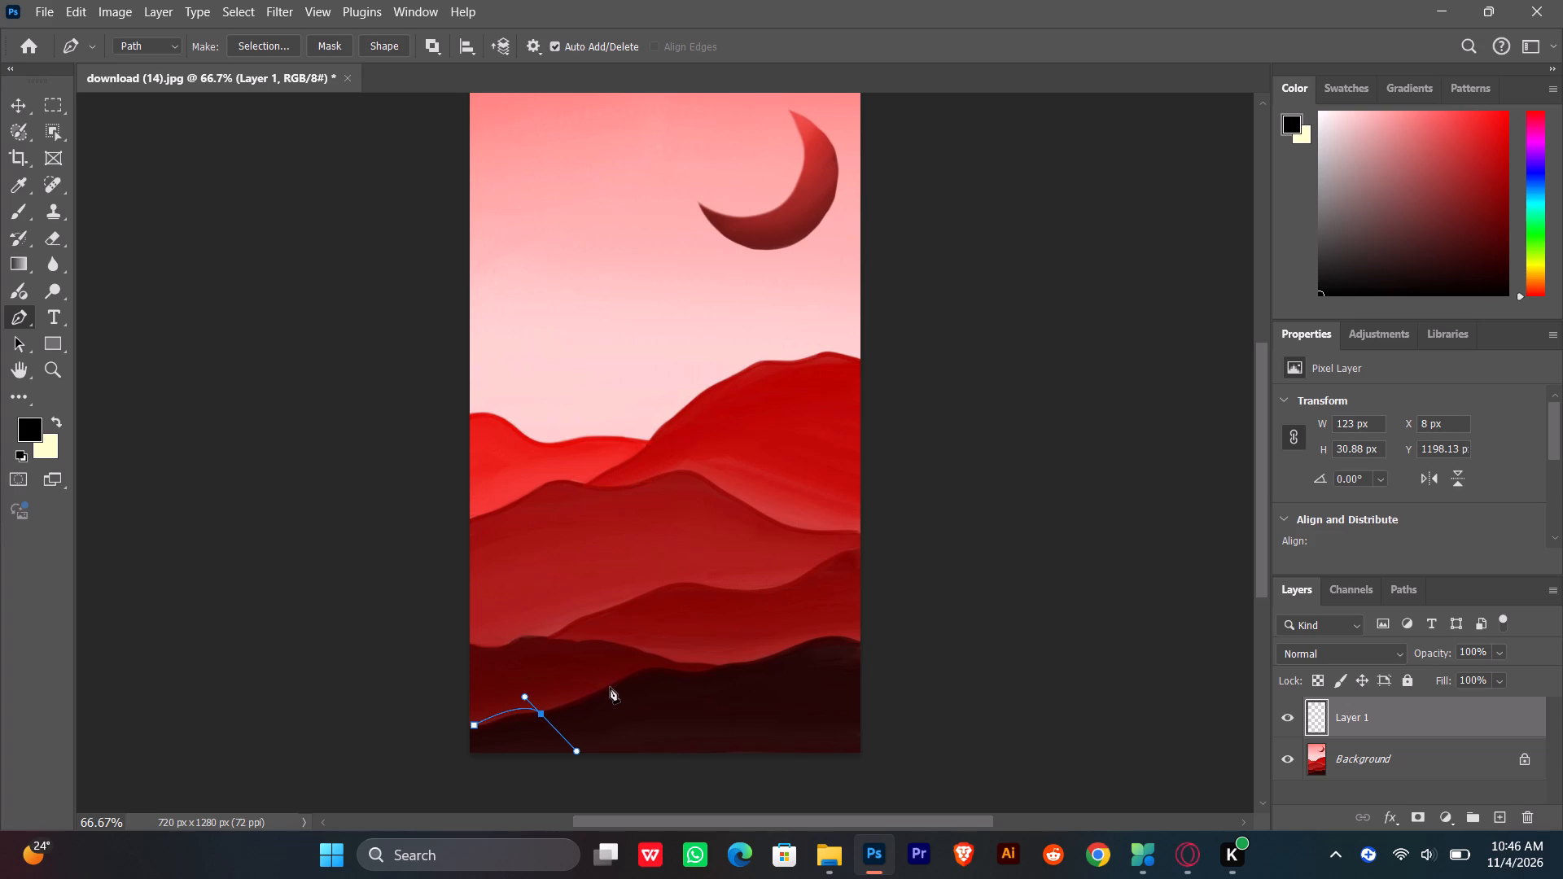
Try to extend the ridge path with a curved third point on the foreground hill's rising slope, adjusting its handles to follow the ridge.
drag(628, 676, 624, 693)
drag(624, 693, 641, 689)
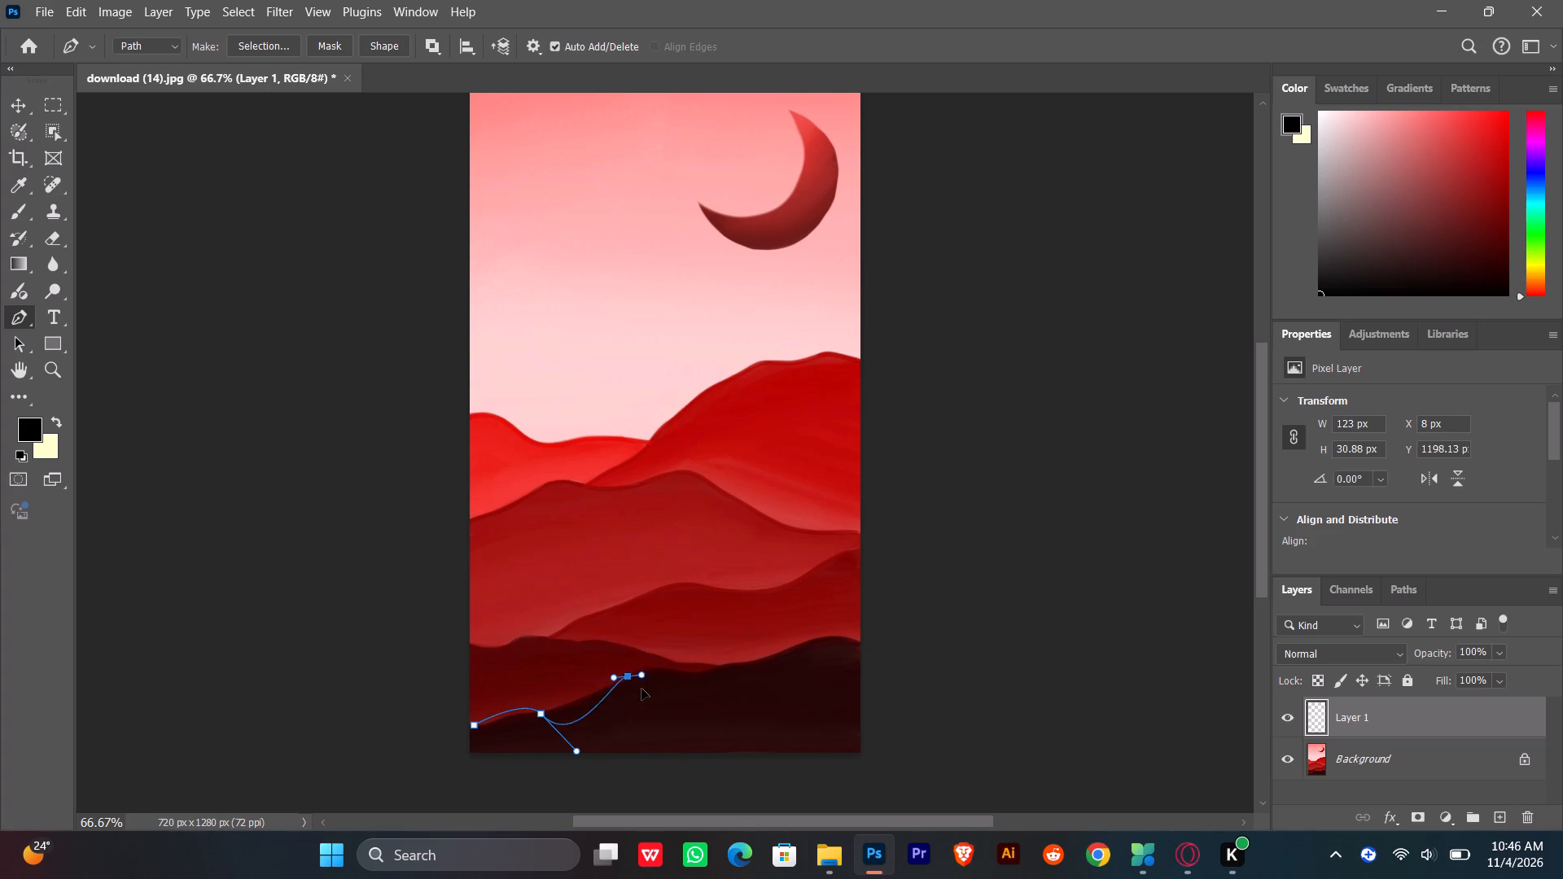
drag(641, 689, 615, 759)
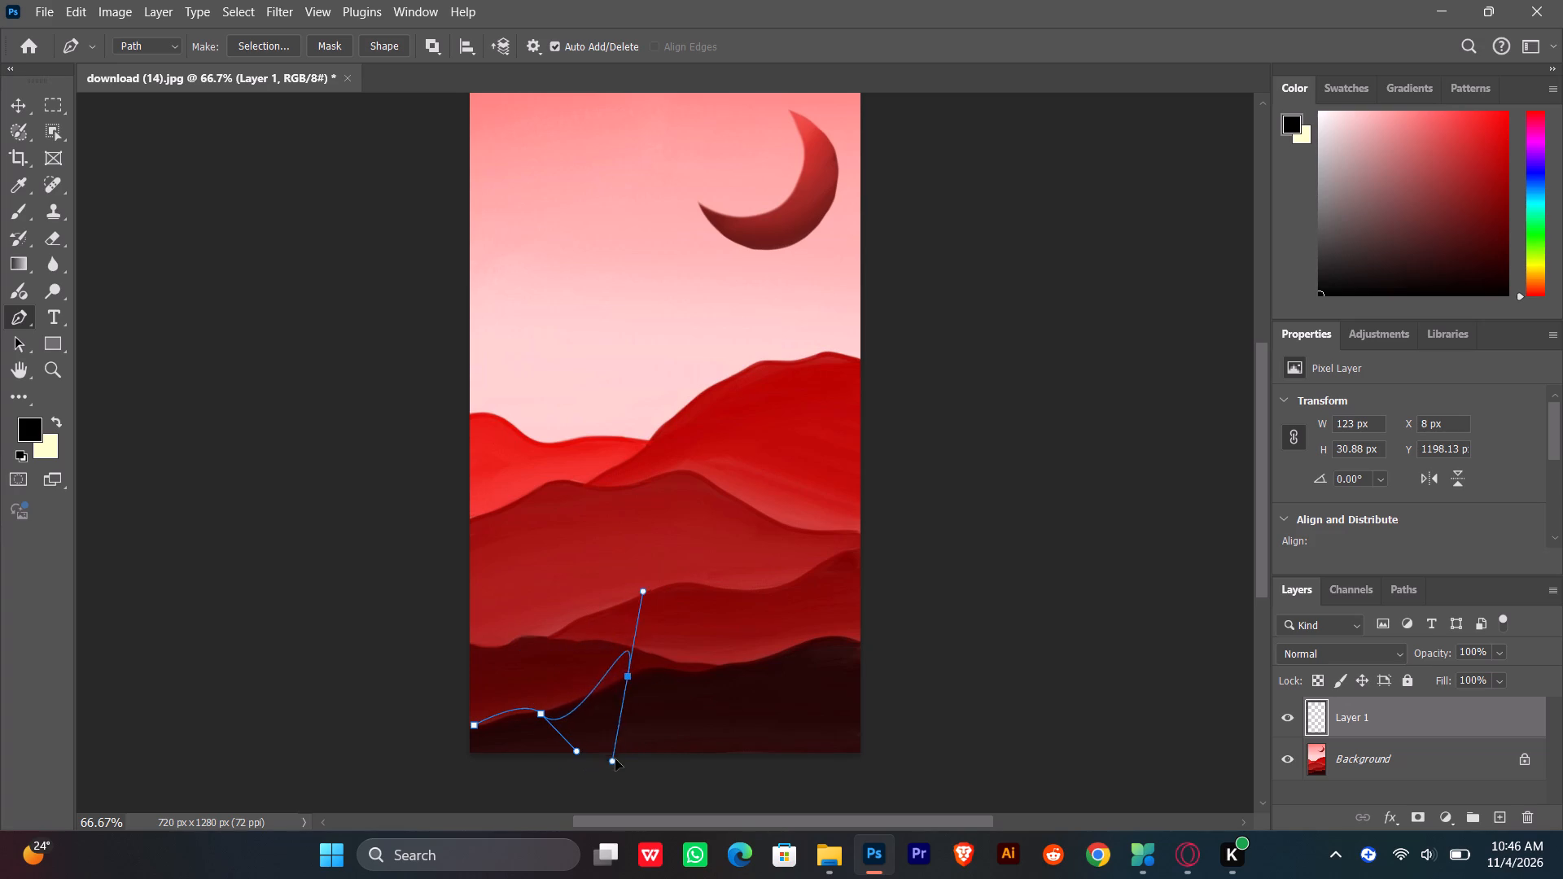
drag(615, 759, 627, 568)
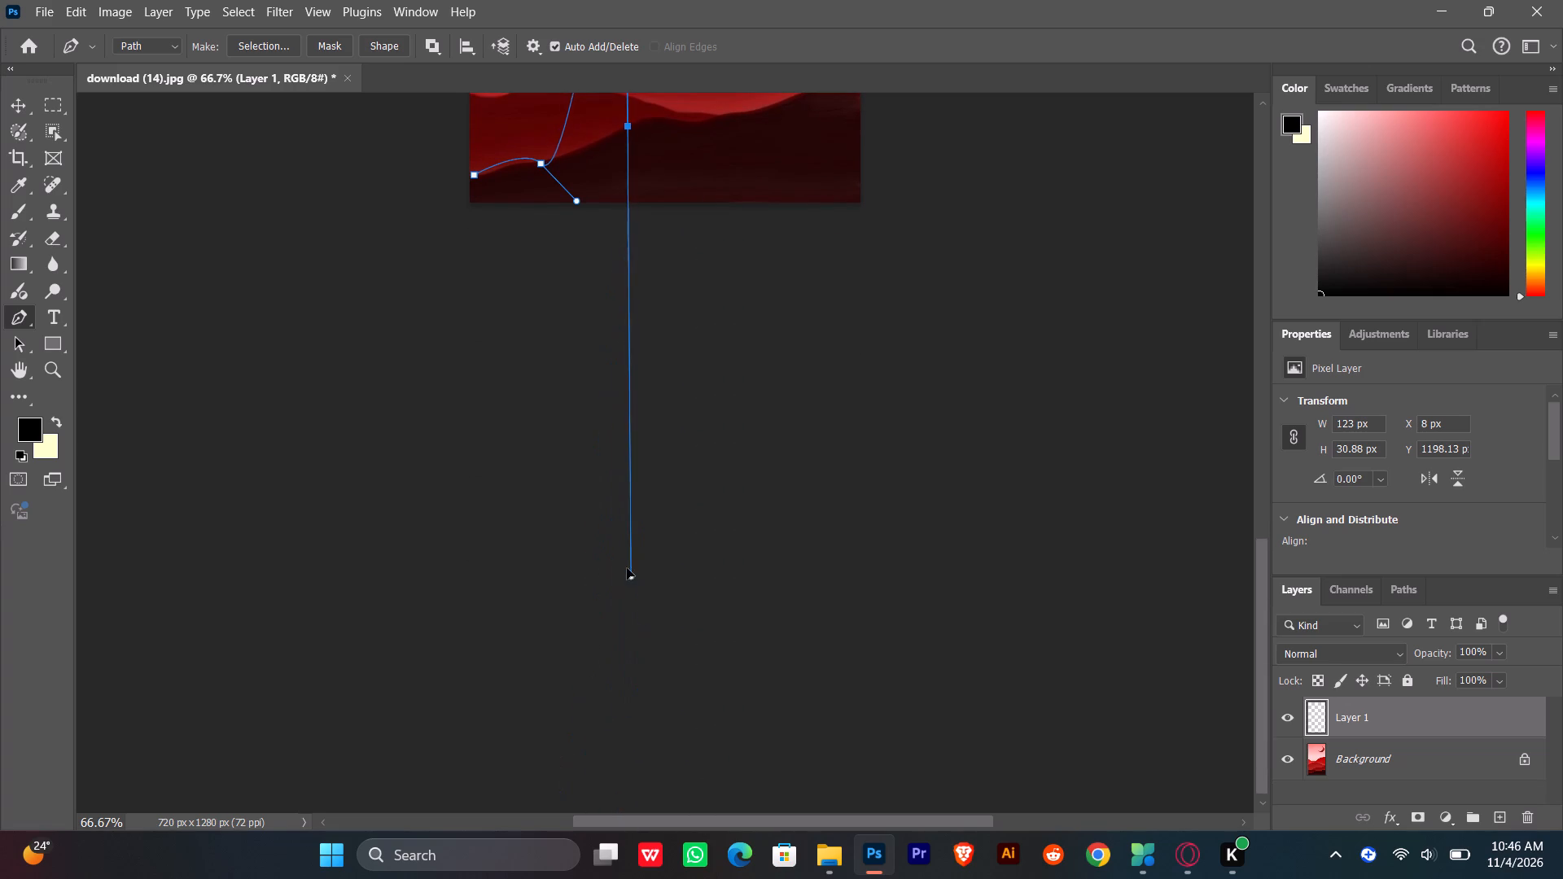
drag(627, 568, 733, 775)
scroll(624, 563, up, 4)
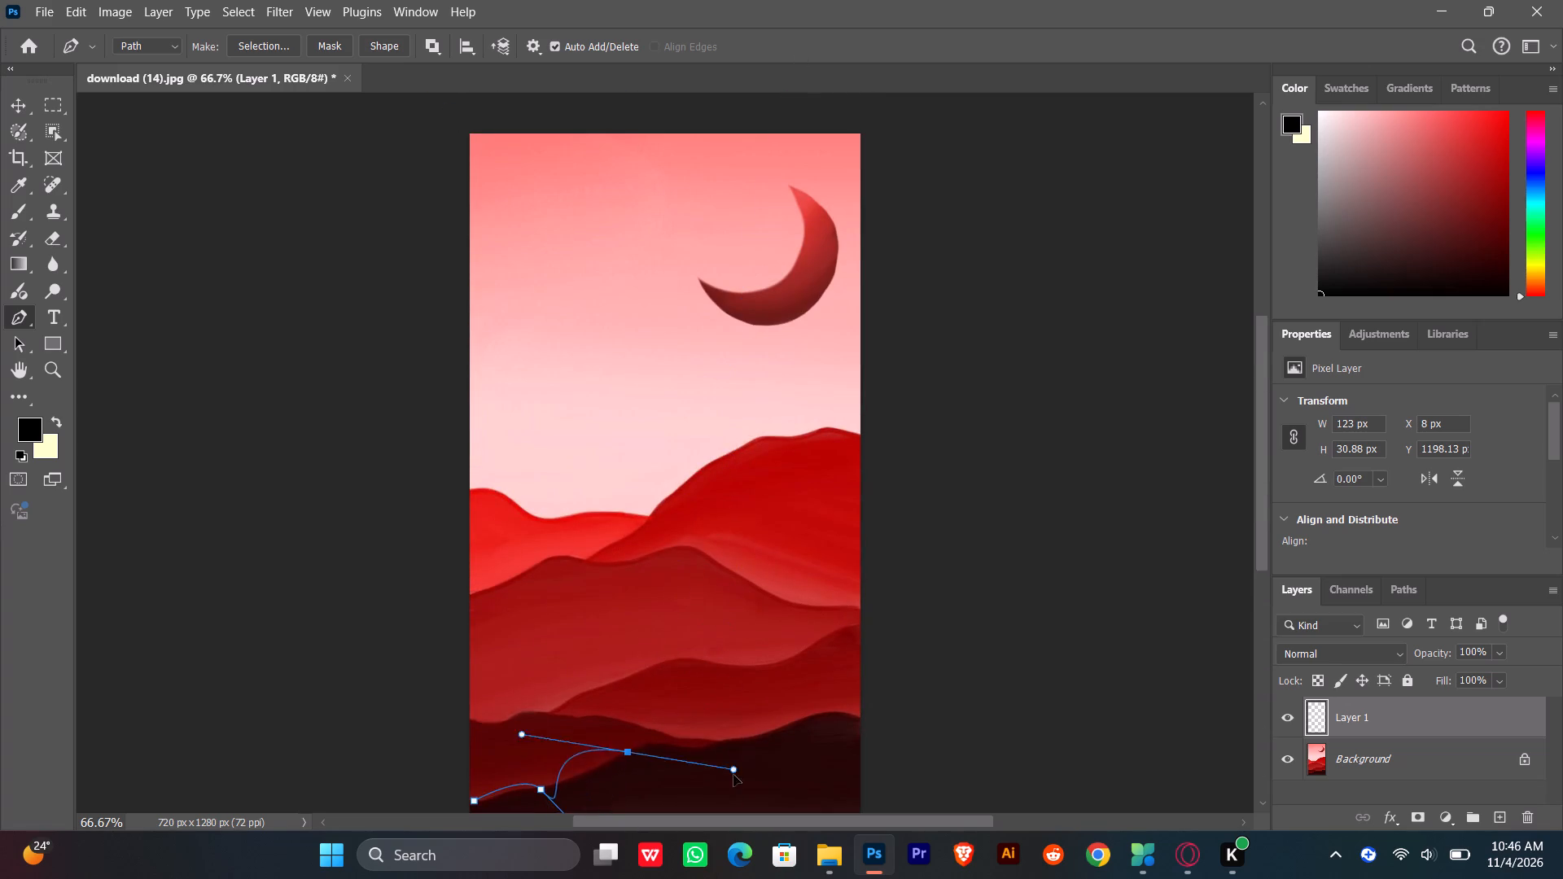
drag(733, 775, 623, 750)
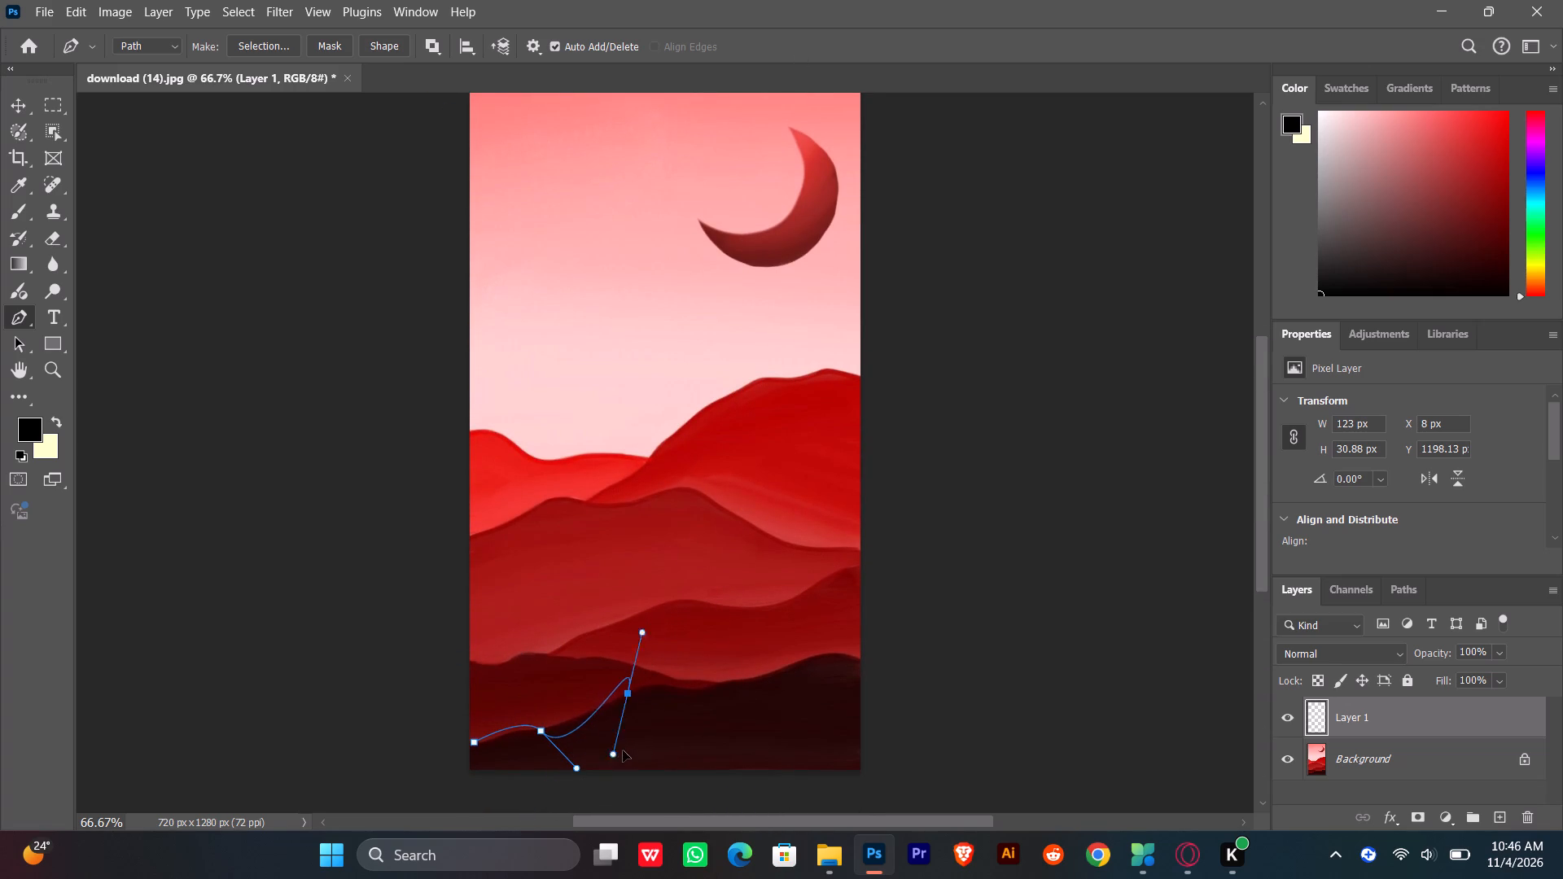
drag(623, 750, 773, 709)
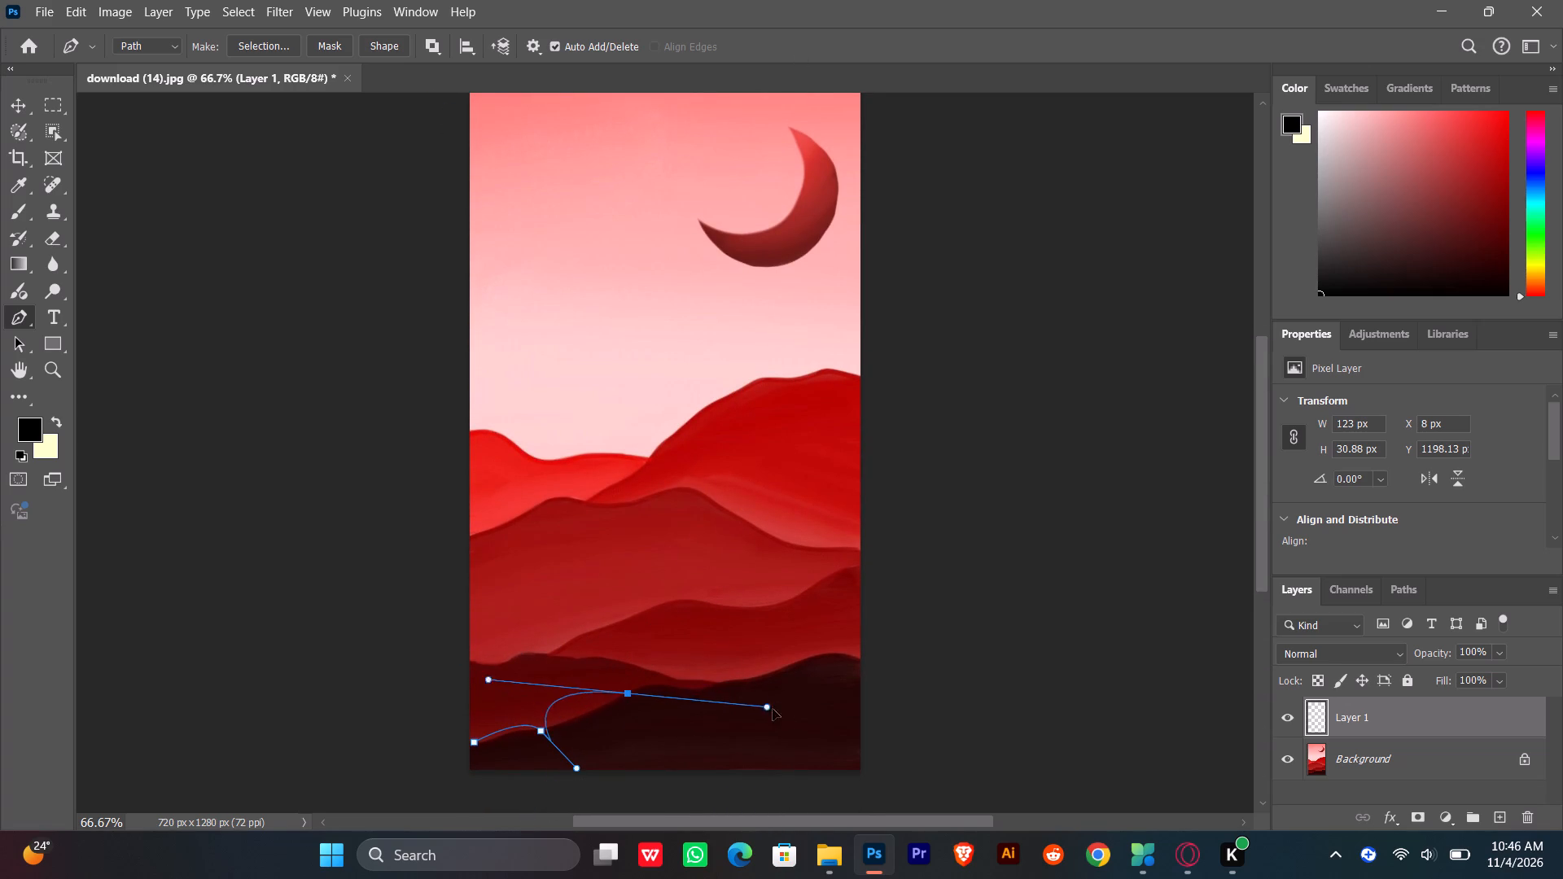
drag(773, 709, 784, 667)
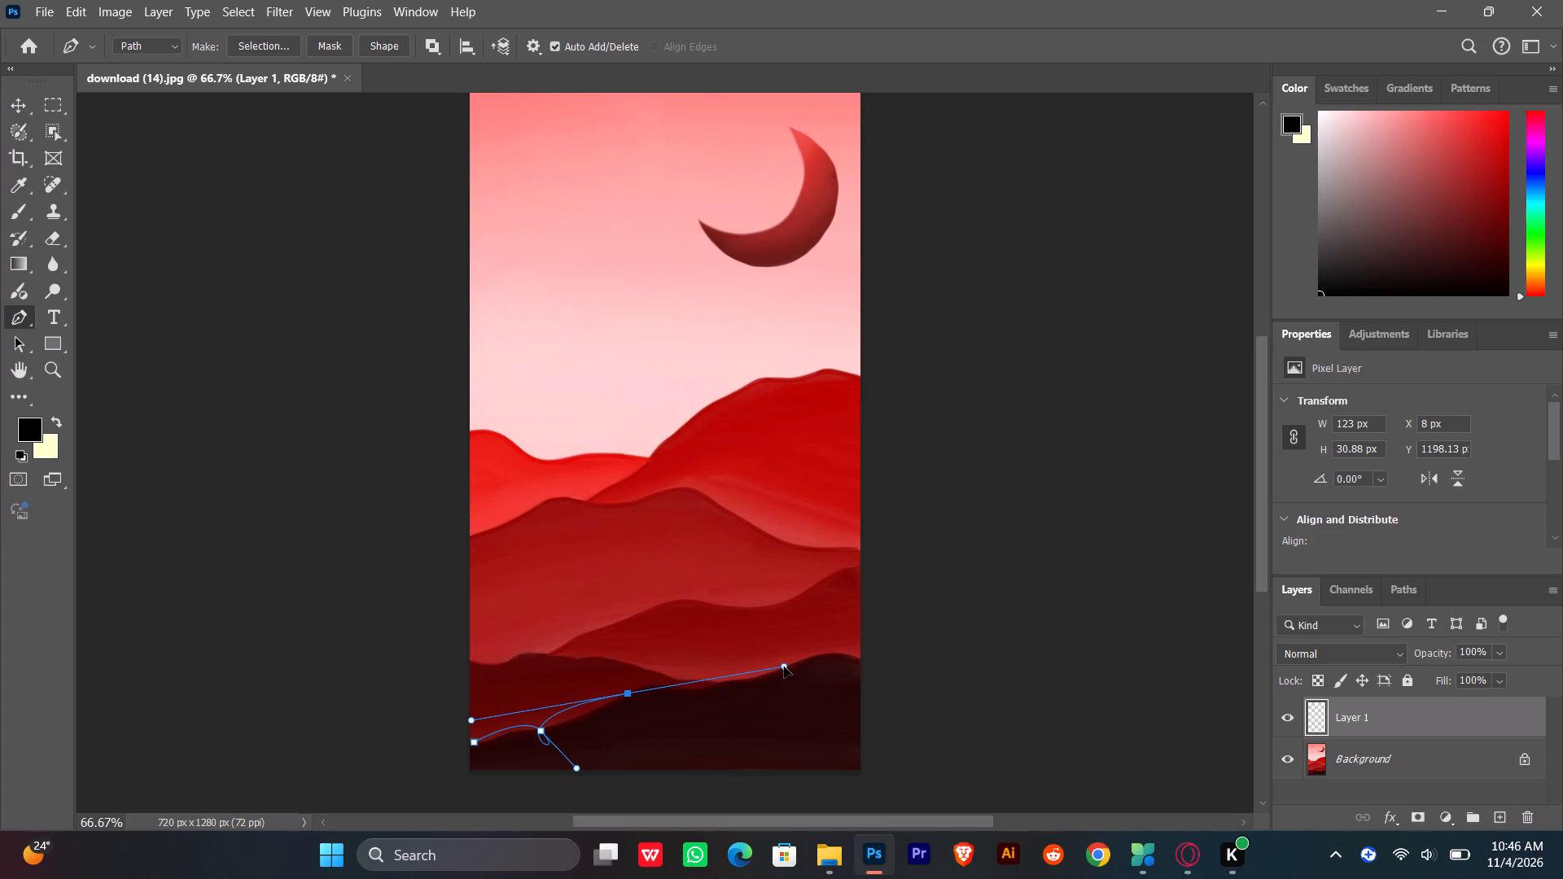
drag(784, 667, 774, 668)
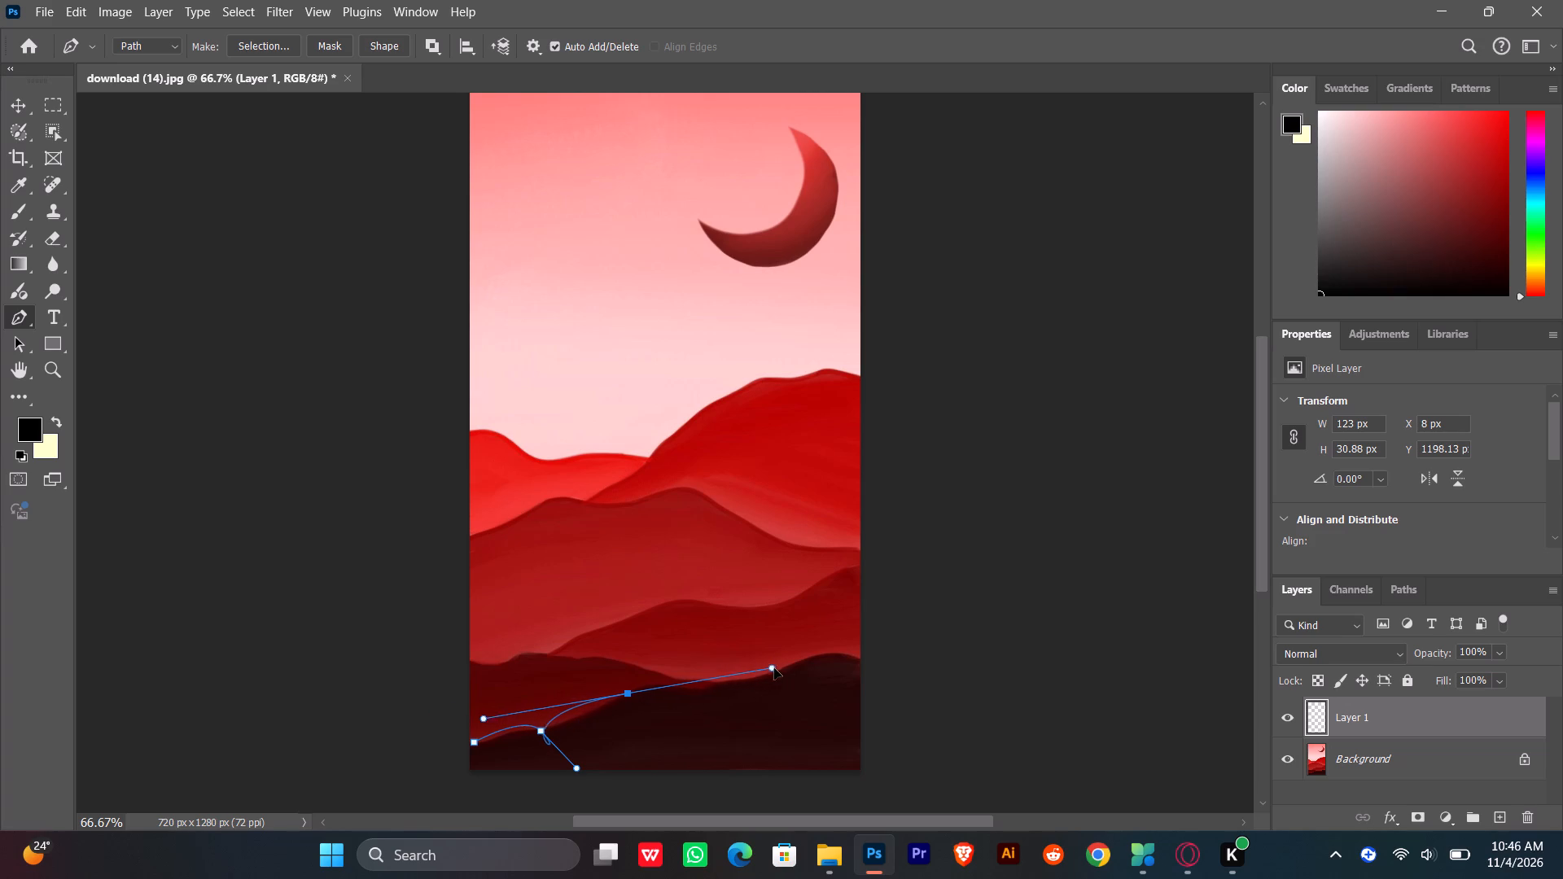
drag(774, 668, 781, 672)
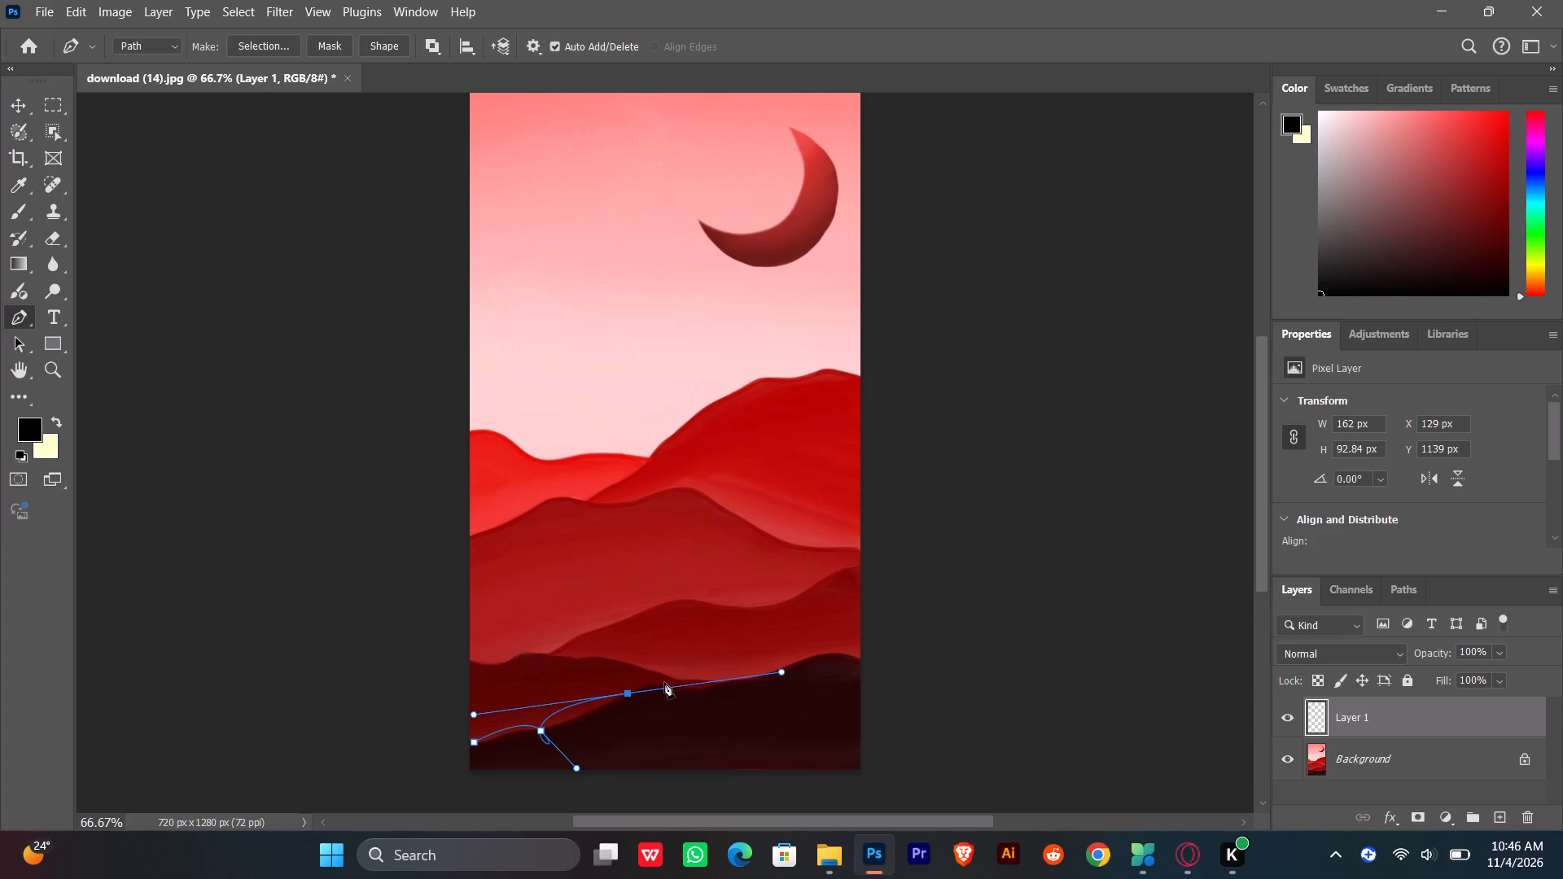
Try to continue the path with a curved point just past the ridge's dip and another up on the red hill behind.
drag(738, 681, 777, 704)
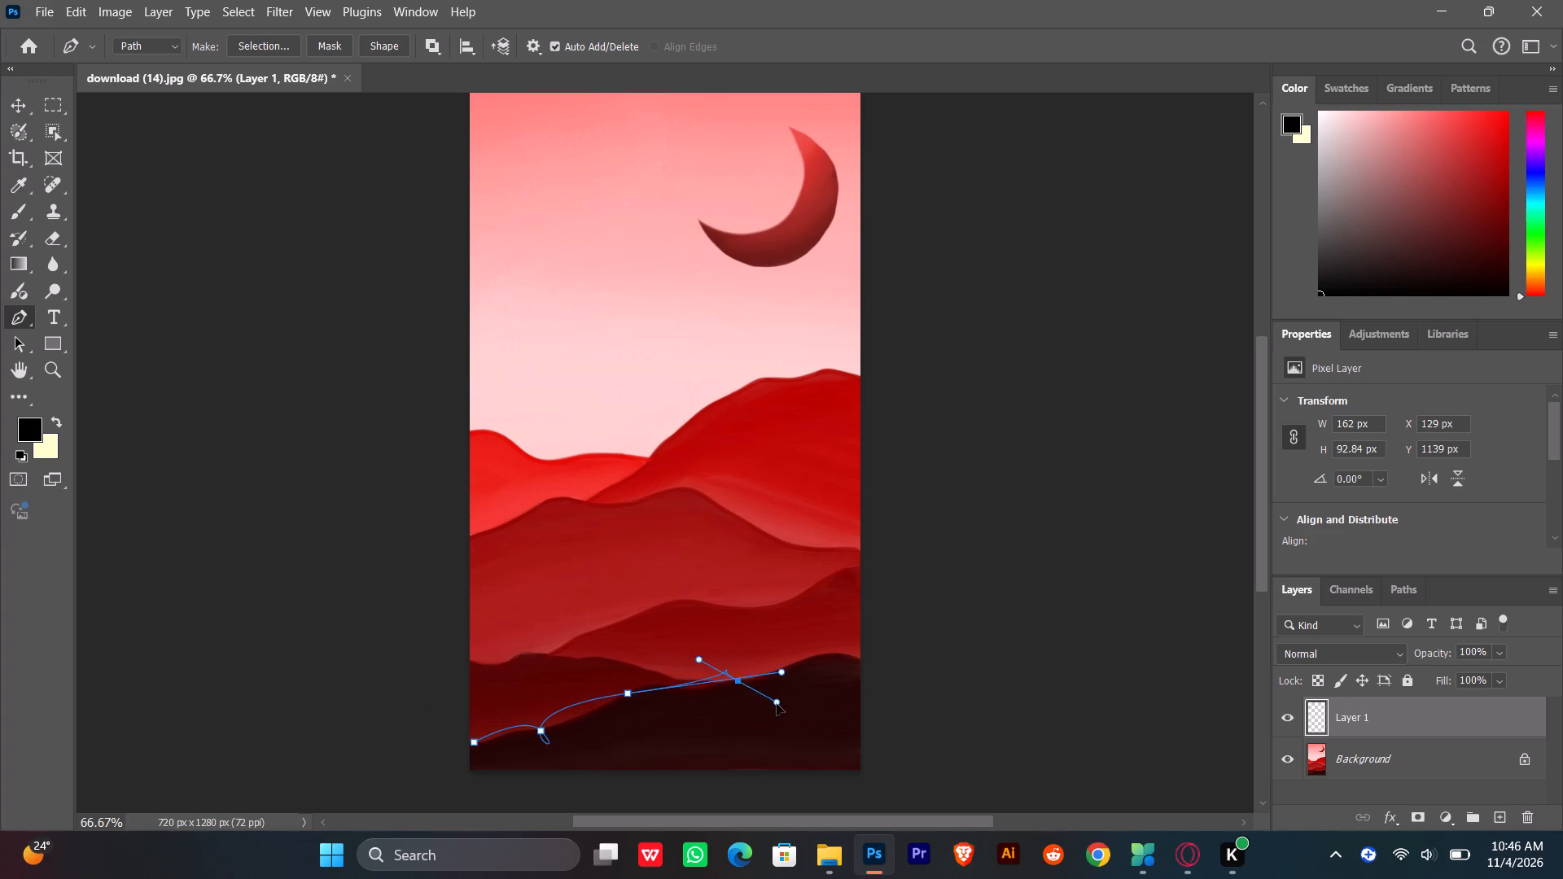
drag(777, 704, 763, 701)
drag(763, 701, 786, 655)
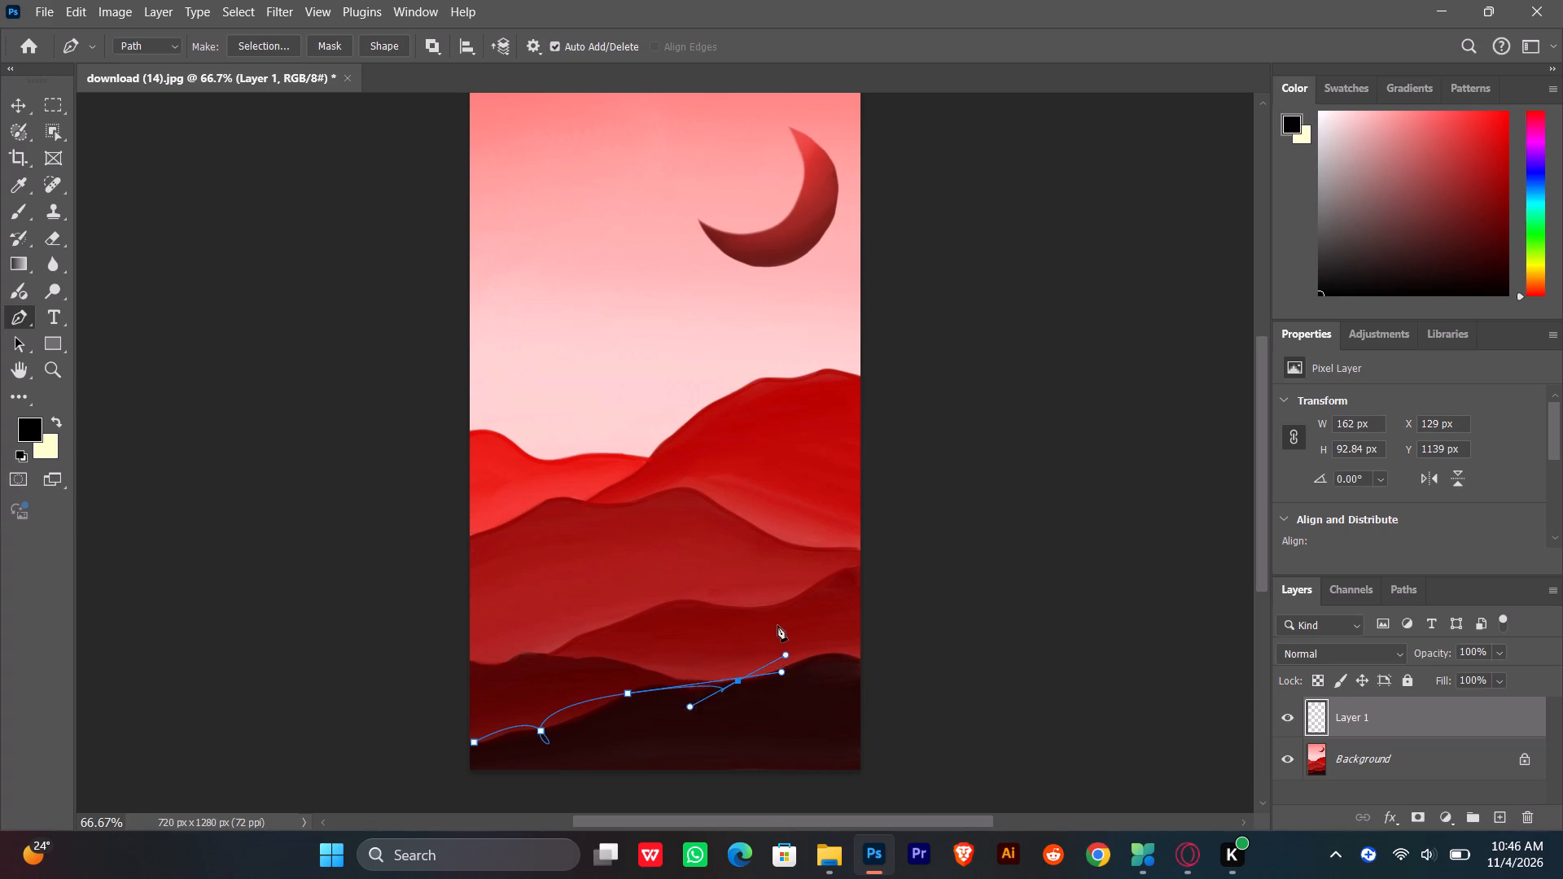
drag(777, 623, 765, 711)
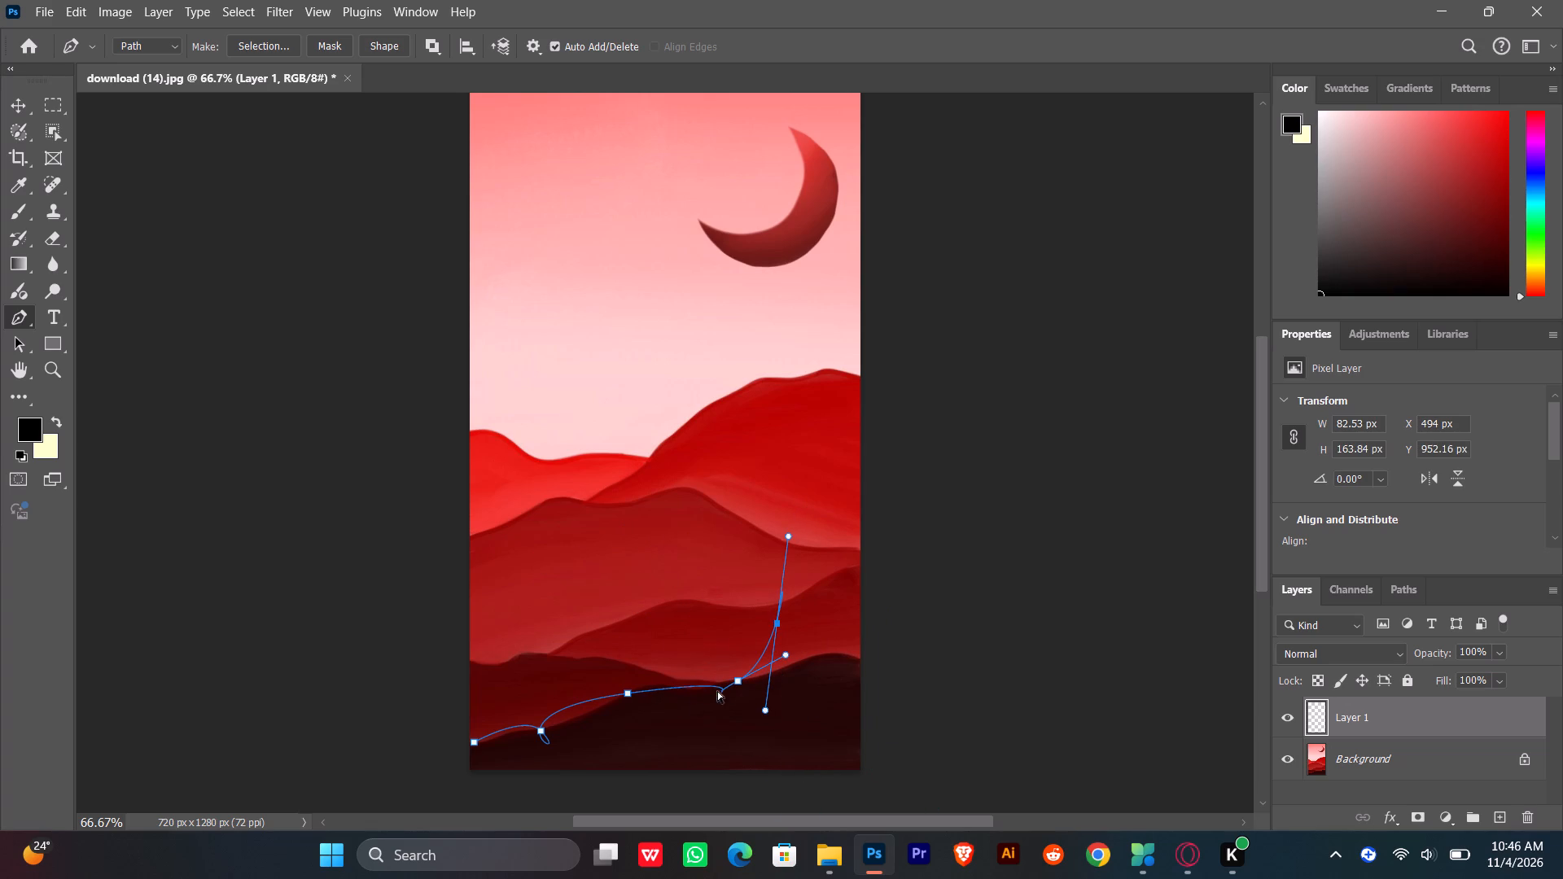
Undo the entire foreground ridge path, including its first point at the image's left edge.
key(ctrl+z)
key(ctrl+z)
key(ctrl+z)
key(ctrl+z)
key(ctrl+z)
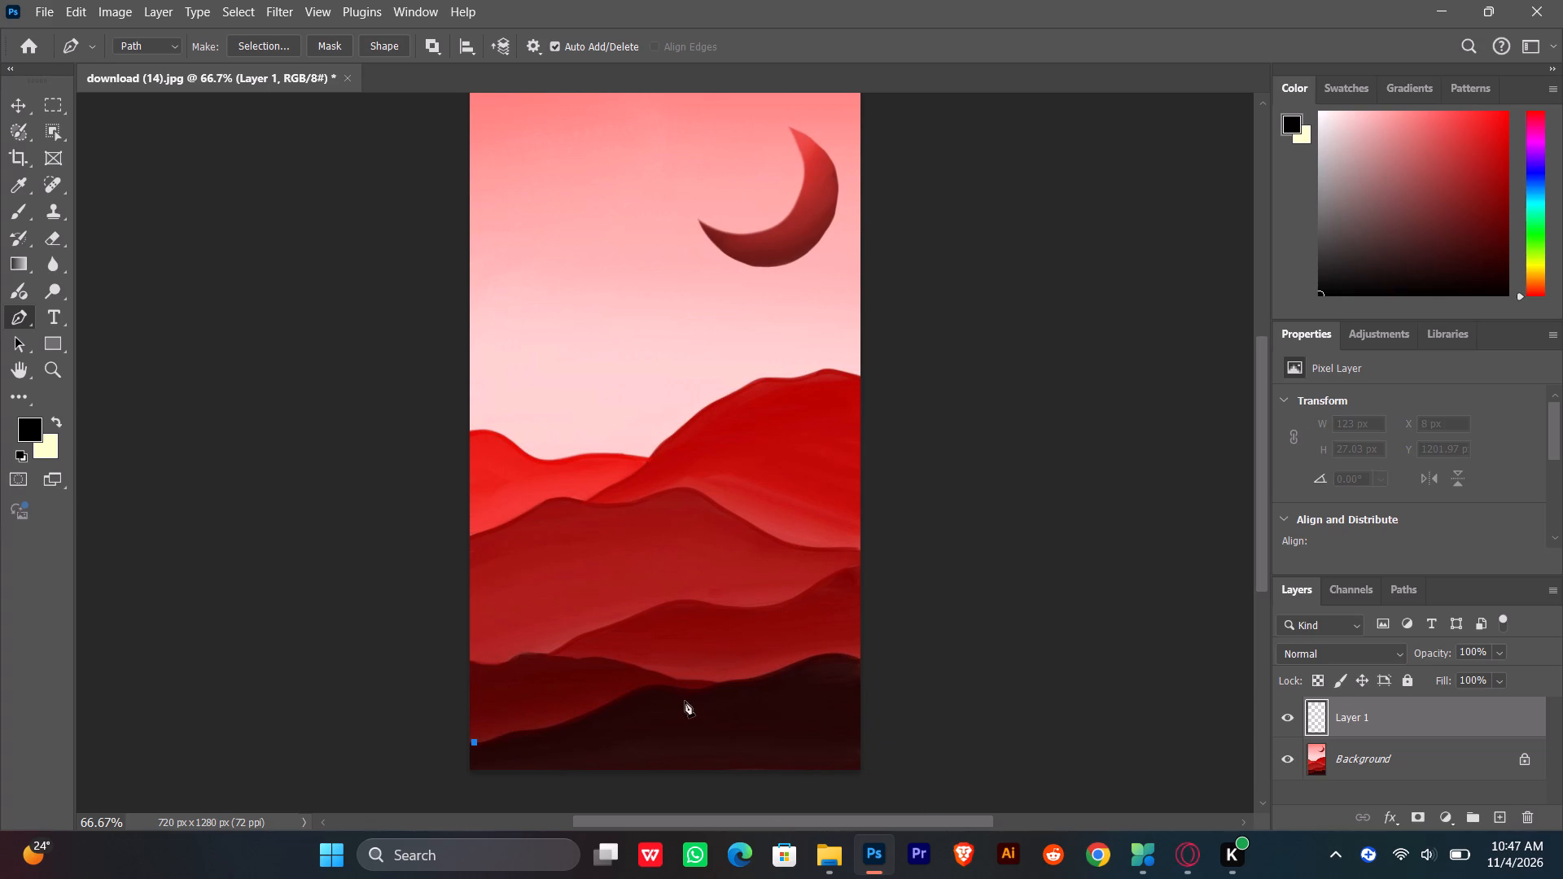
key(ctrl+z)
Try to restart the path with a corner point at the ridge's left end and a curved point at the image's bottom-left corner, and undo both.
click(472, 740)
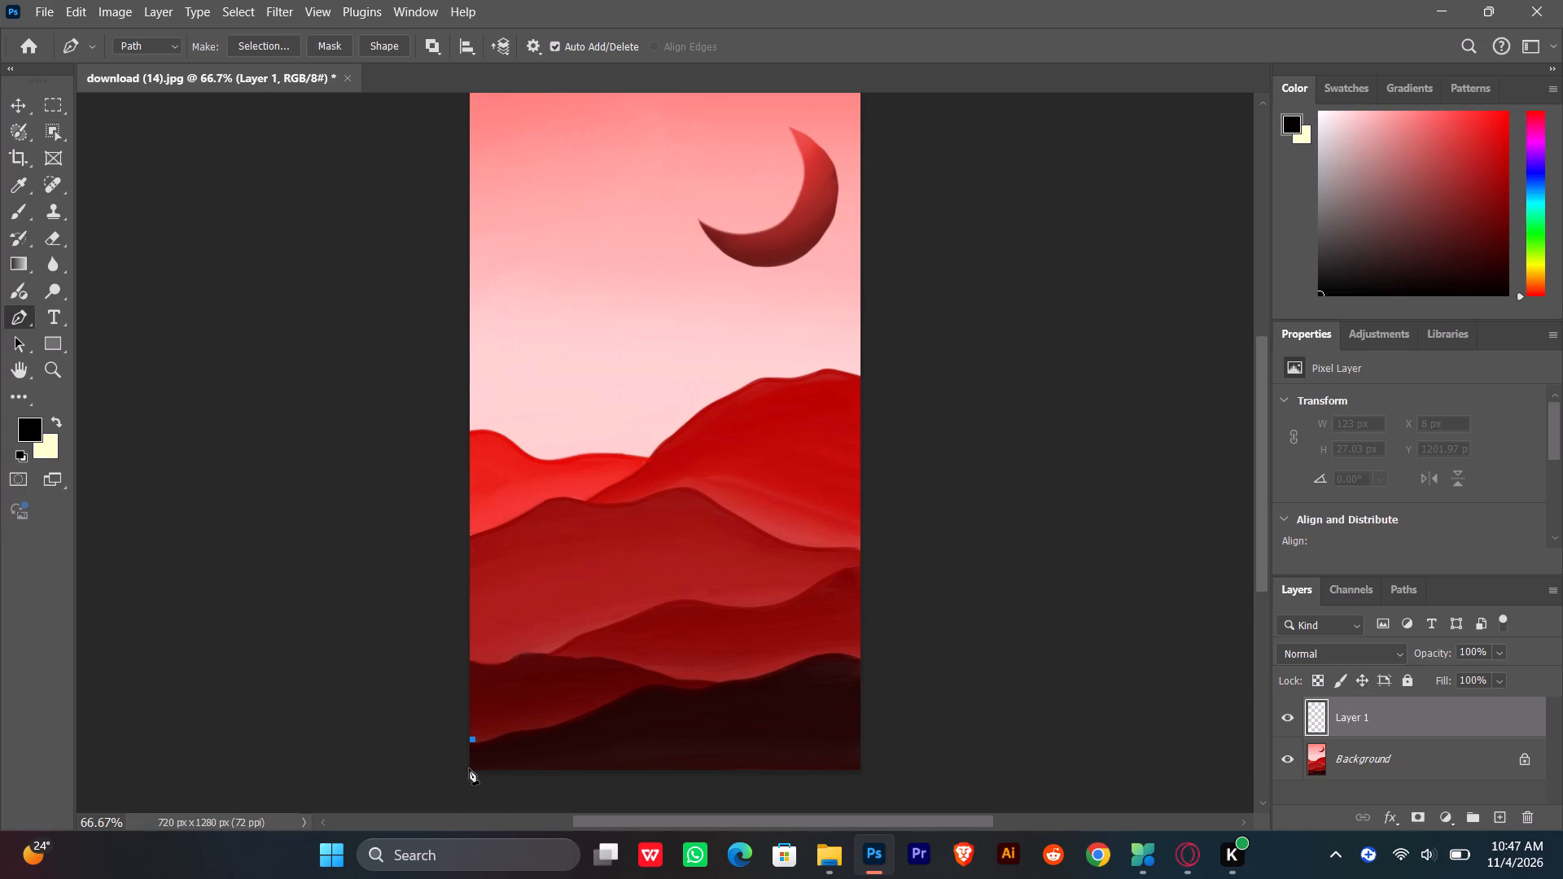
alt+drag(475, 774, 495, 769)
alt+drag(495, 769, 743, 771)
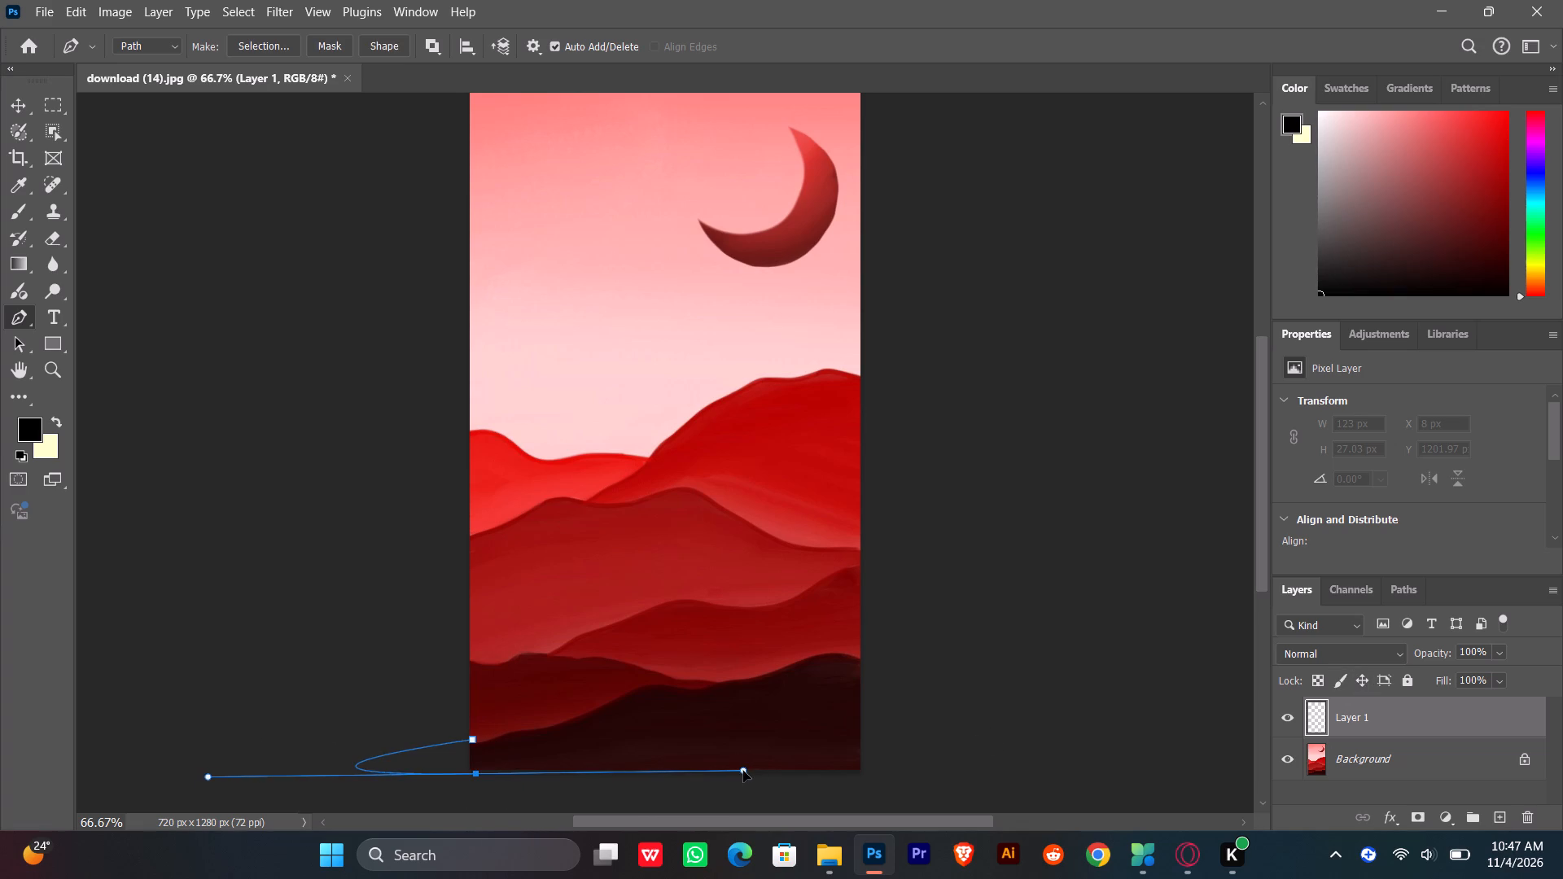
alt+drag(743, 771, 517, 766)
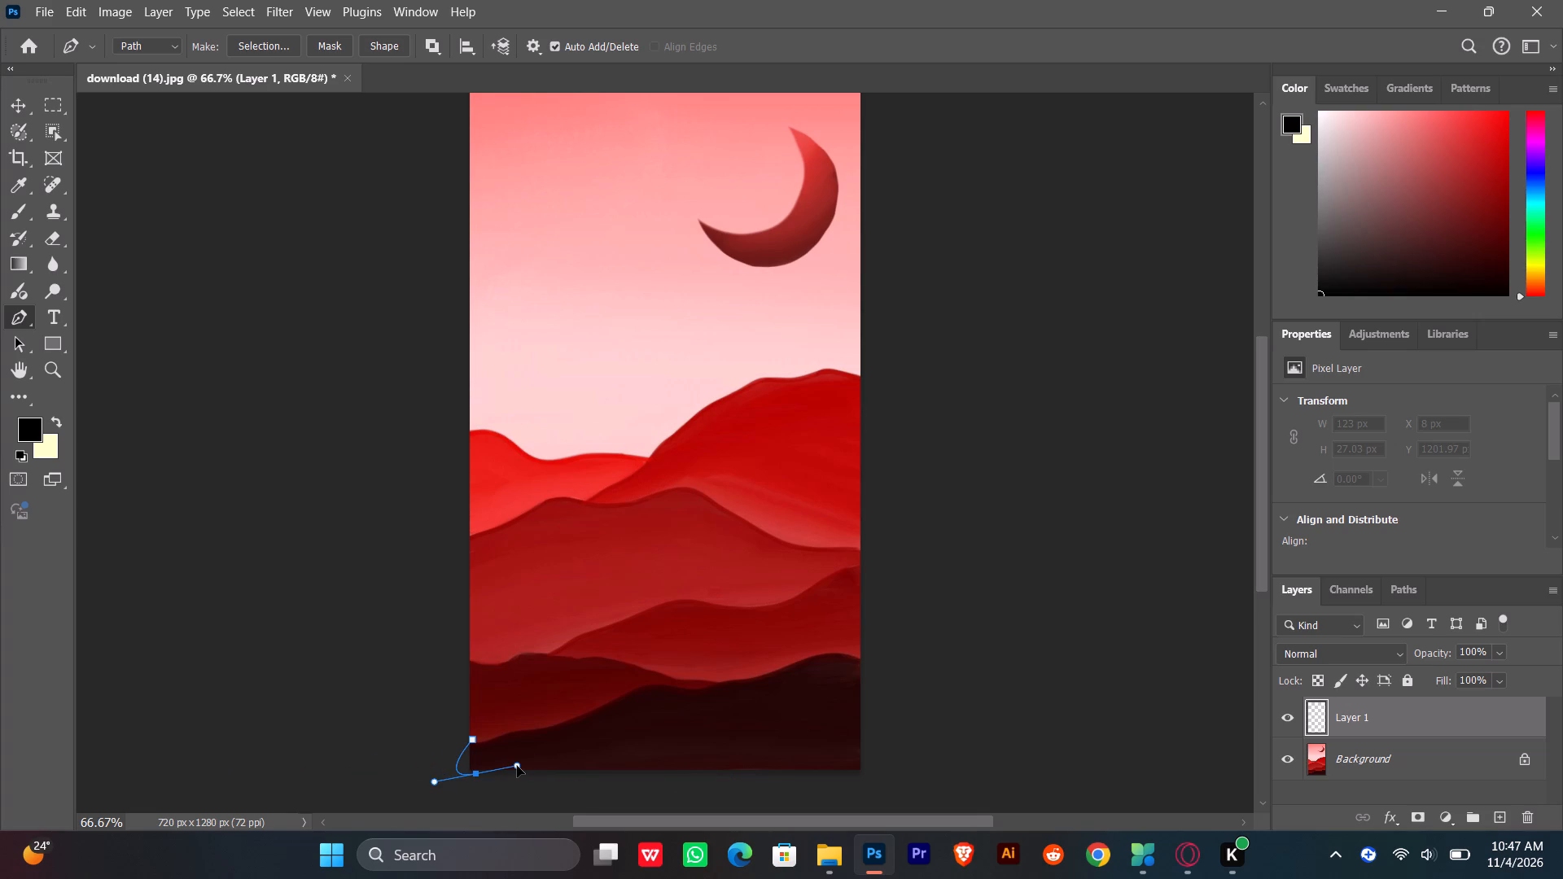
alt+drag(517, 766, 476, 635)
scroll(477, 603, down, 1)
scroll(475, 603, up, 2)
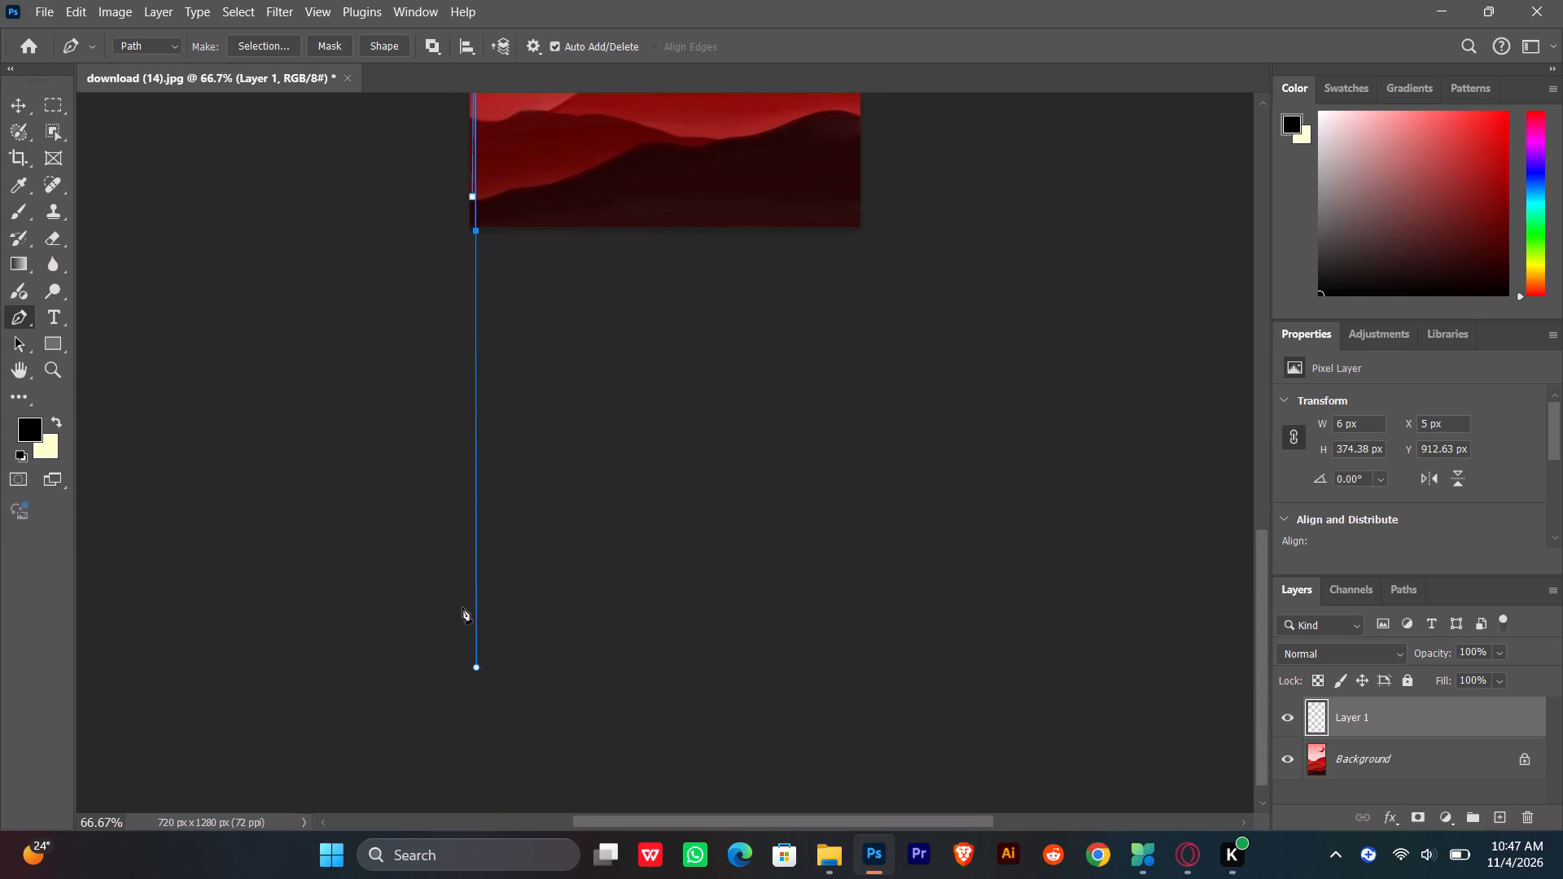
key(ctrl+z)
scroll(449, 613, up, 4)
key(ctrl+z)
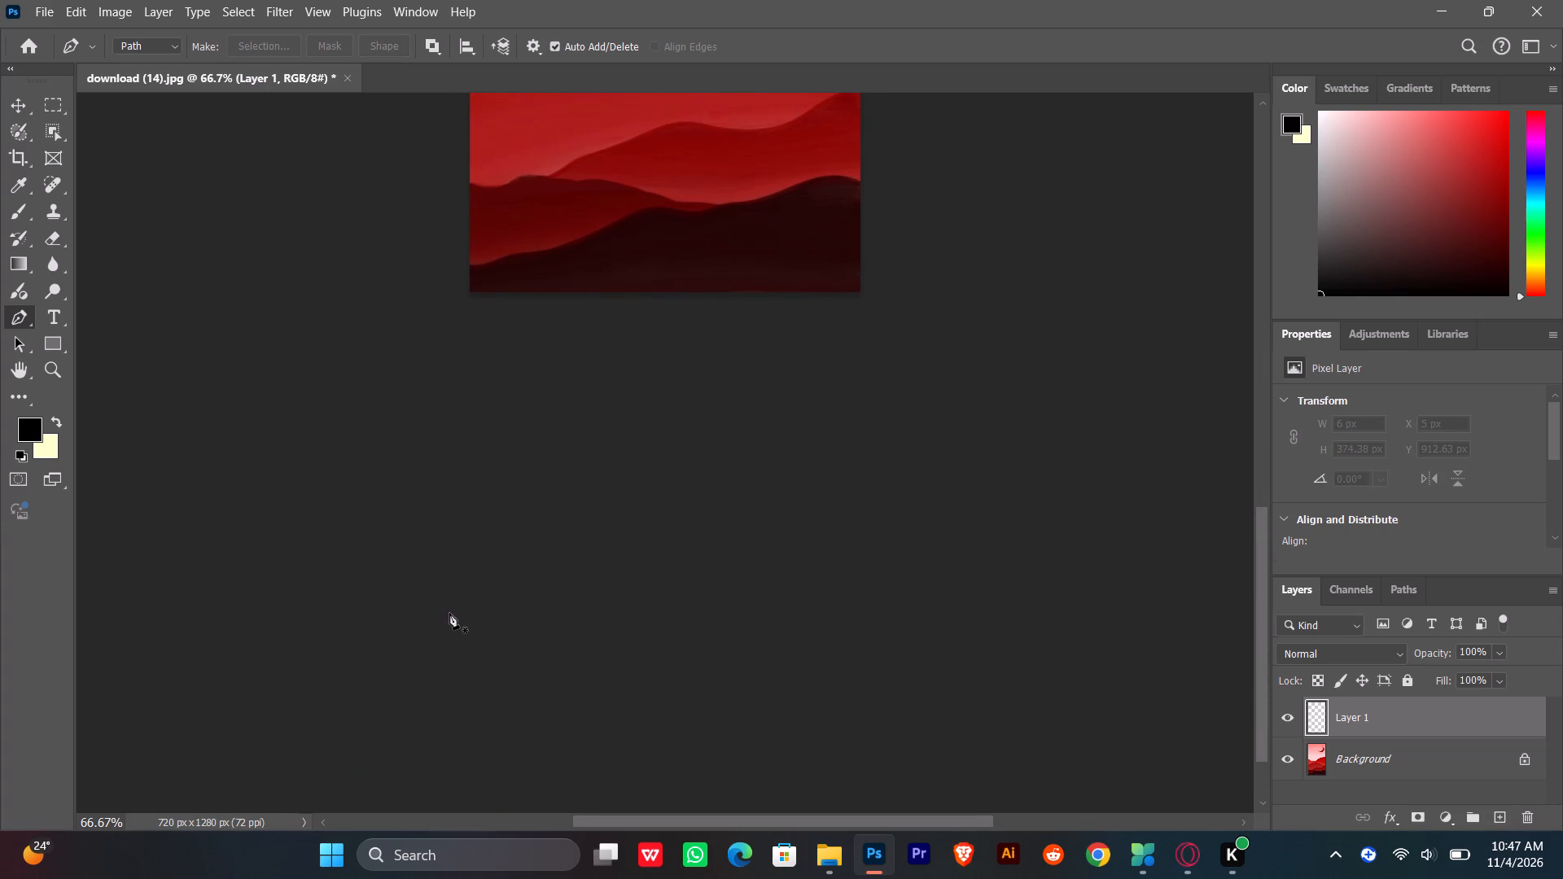
Start the foreground ridge path with a corner point just outside the image's left edge and a nearly horizontal curved point atop the rising slope.
key(z)
scroll(898, 326, up, 2)
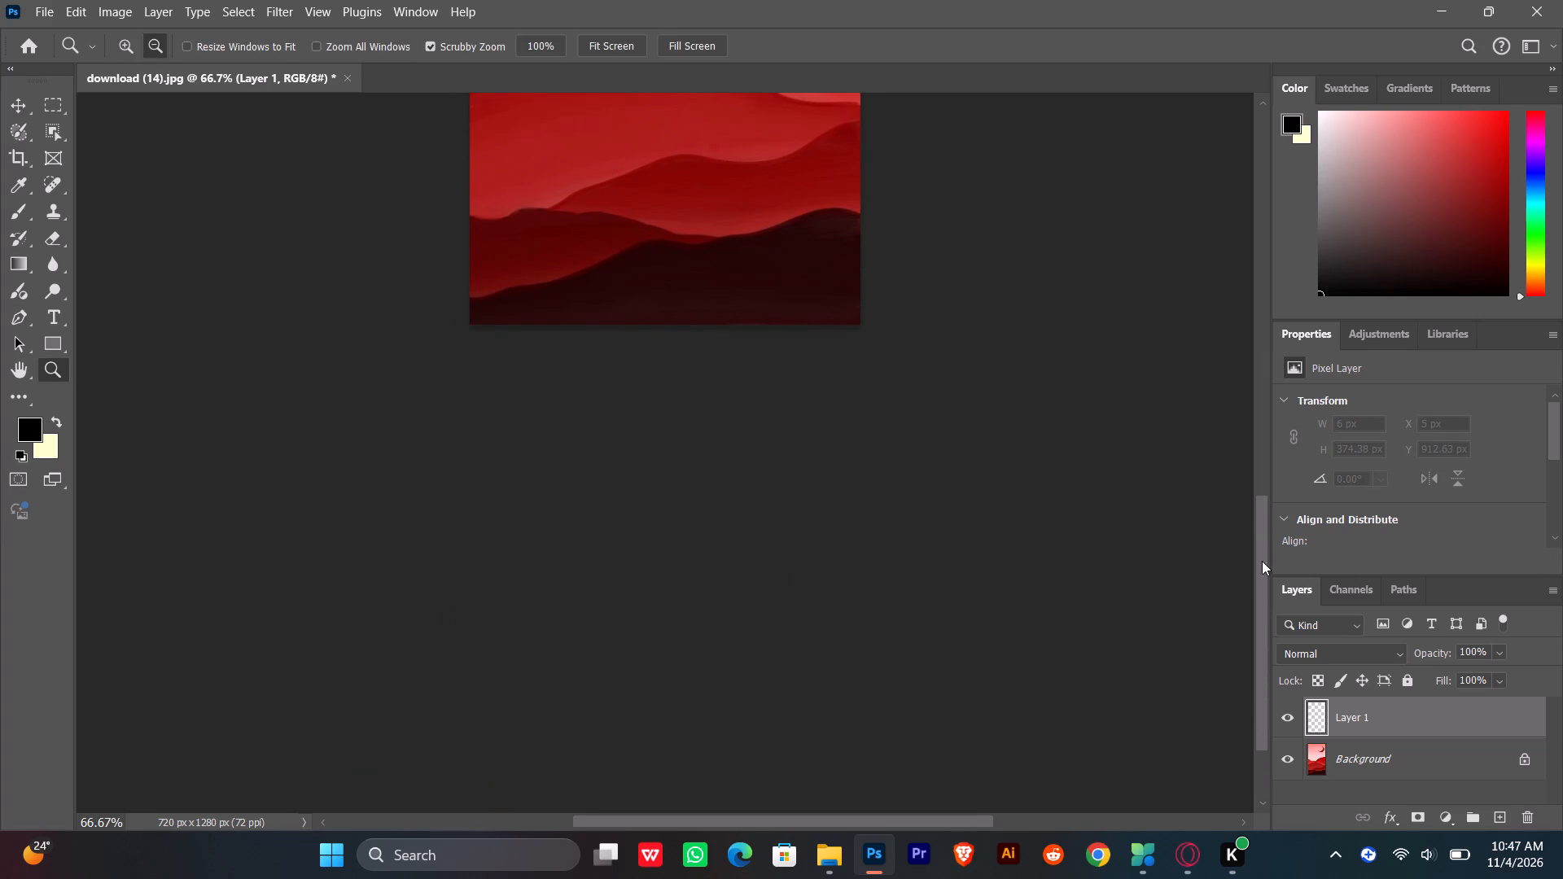
drag(1262, 561, 1238, 457)
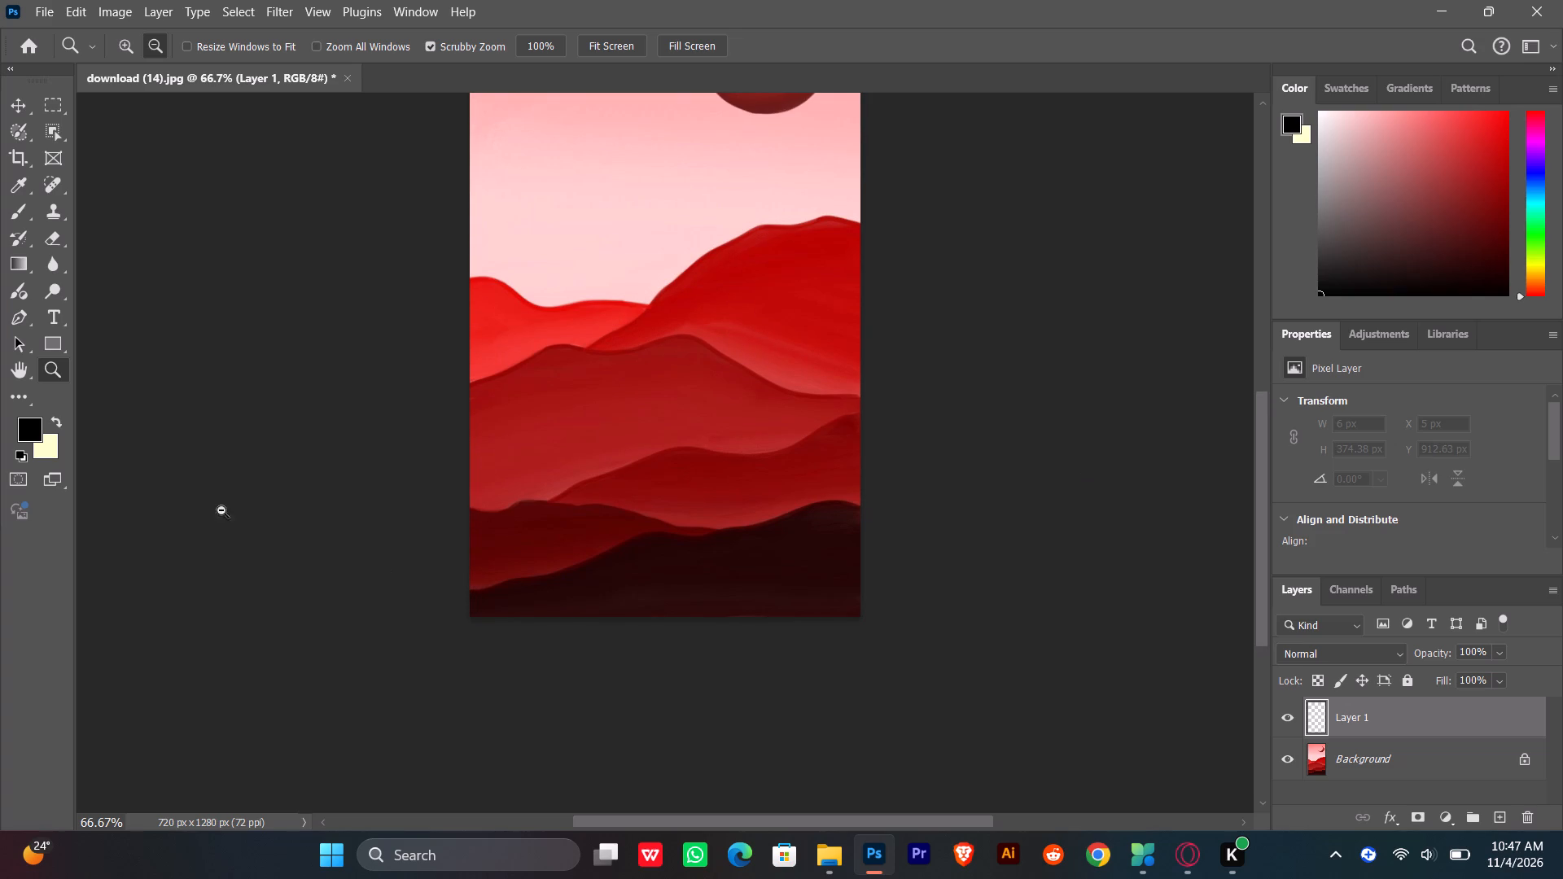
click(15, 309)
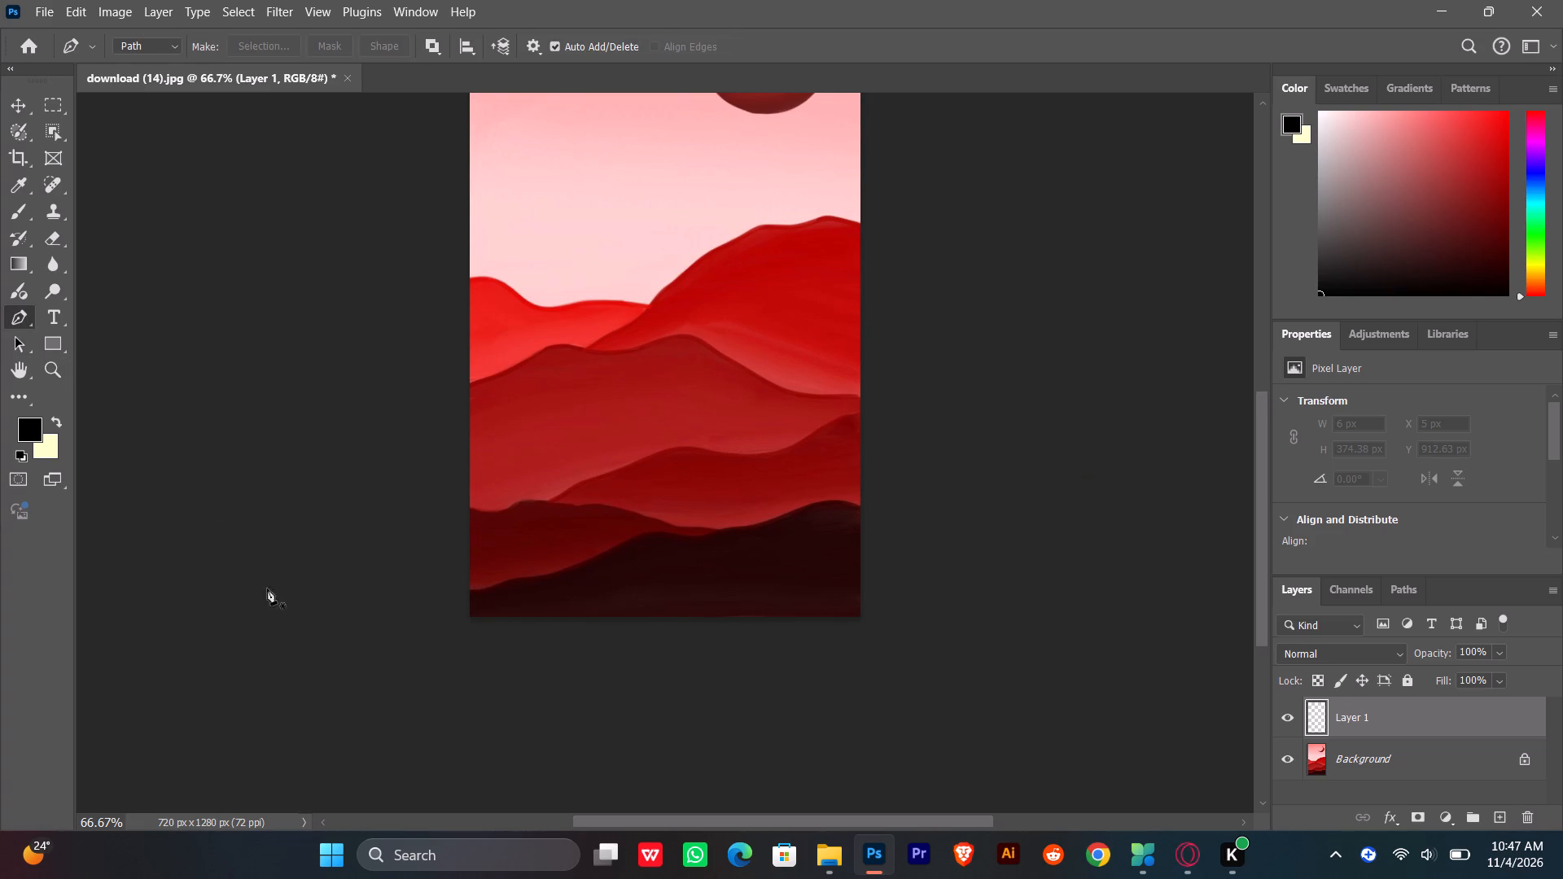
click(466, 590)
drag(641, 534, 642, 540)
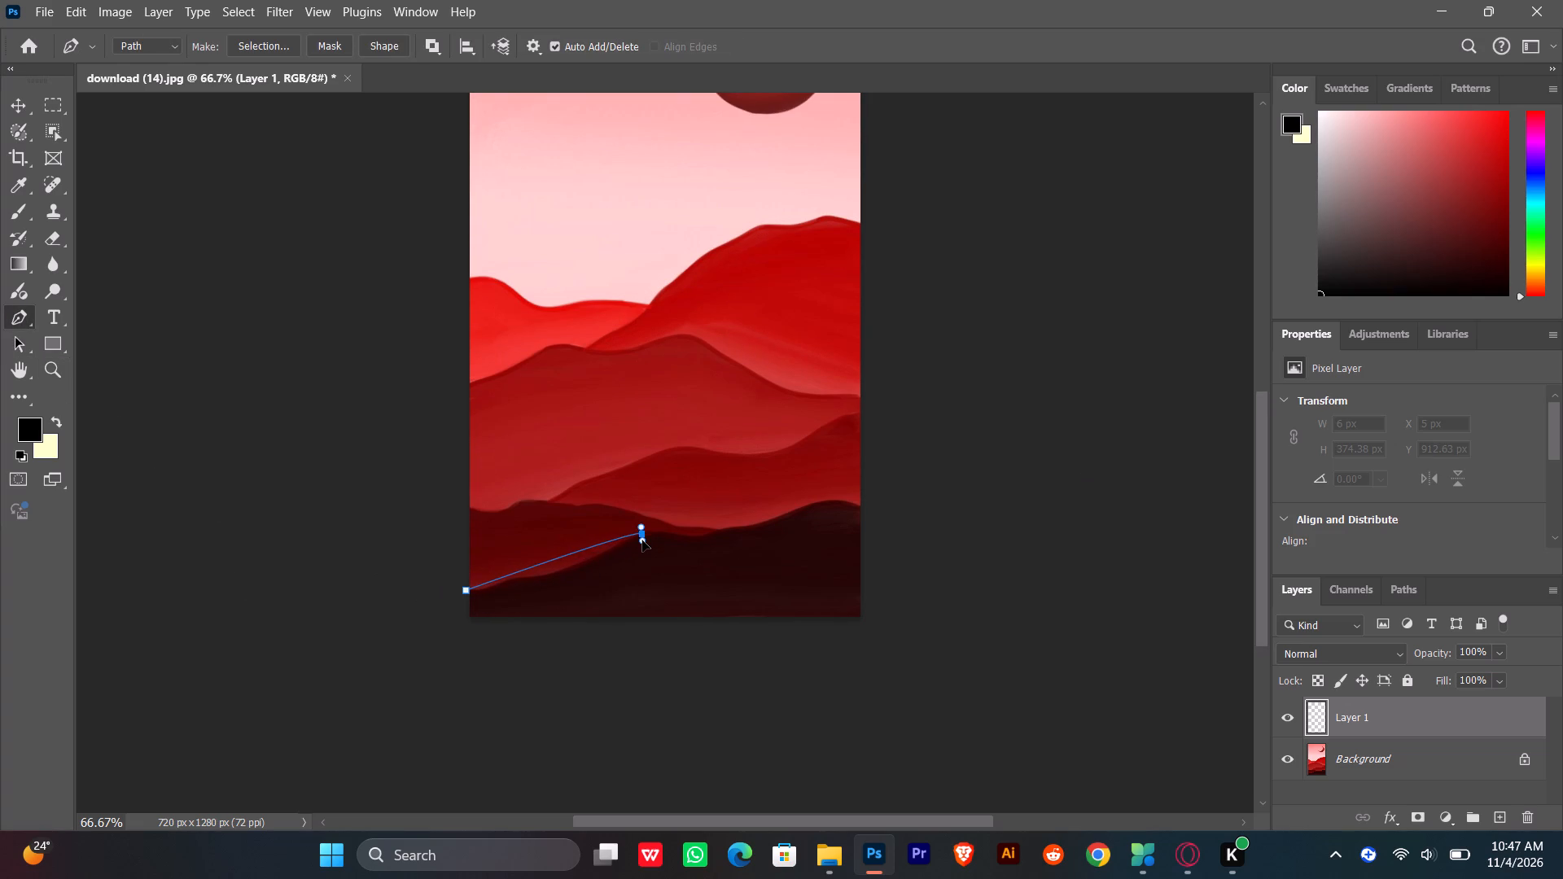
drag(642, 540, 670, 555)
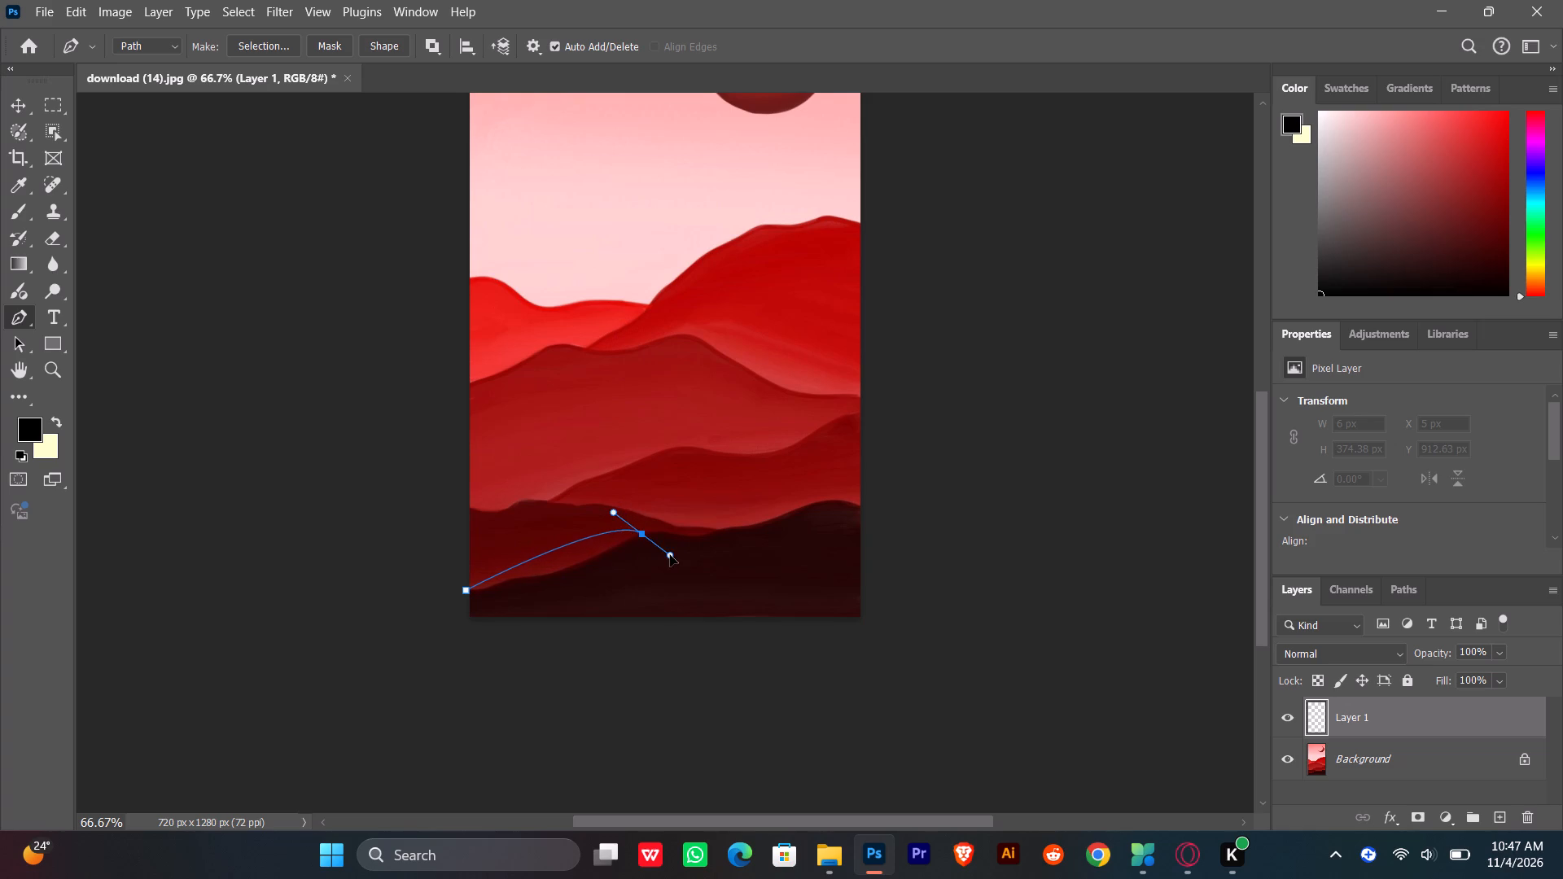
drag(670, 555, 700, 540)
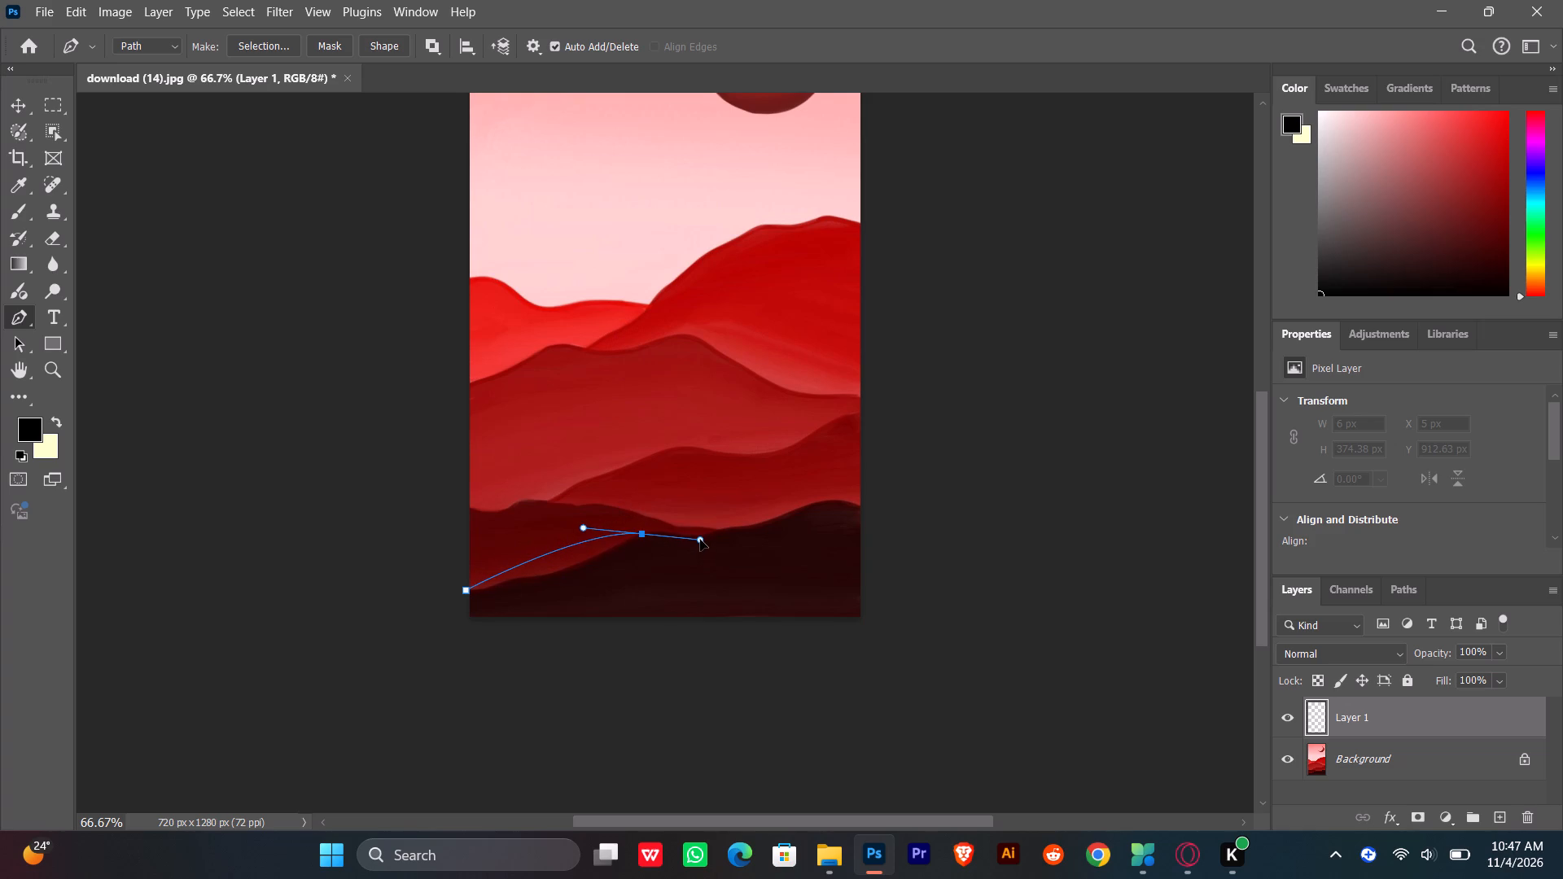
drag(700, 540, 701, 539)
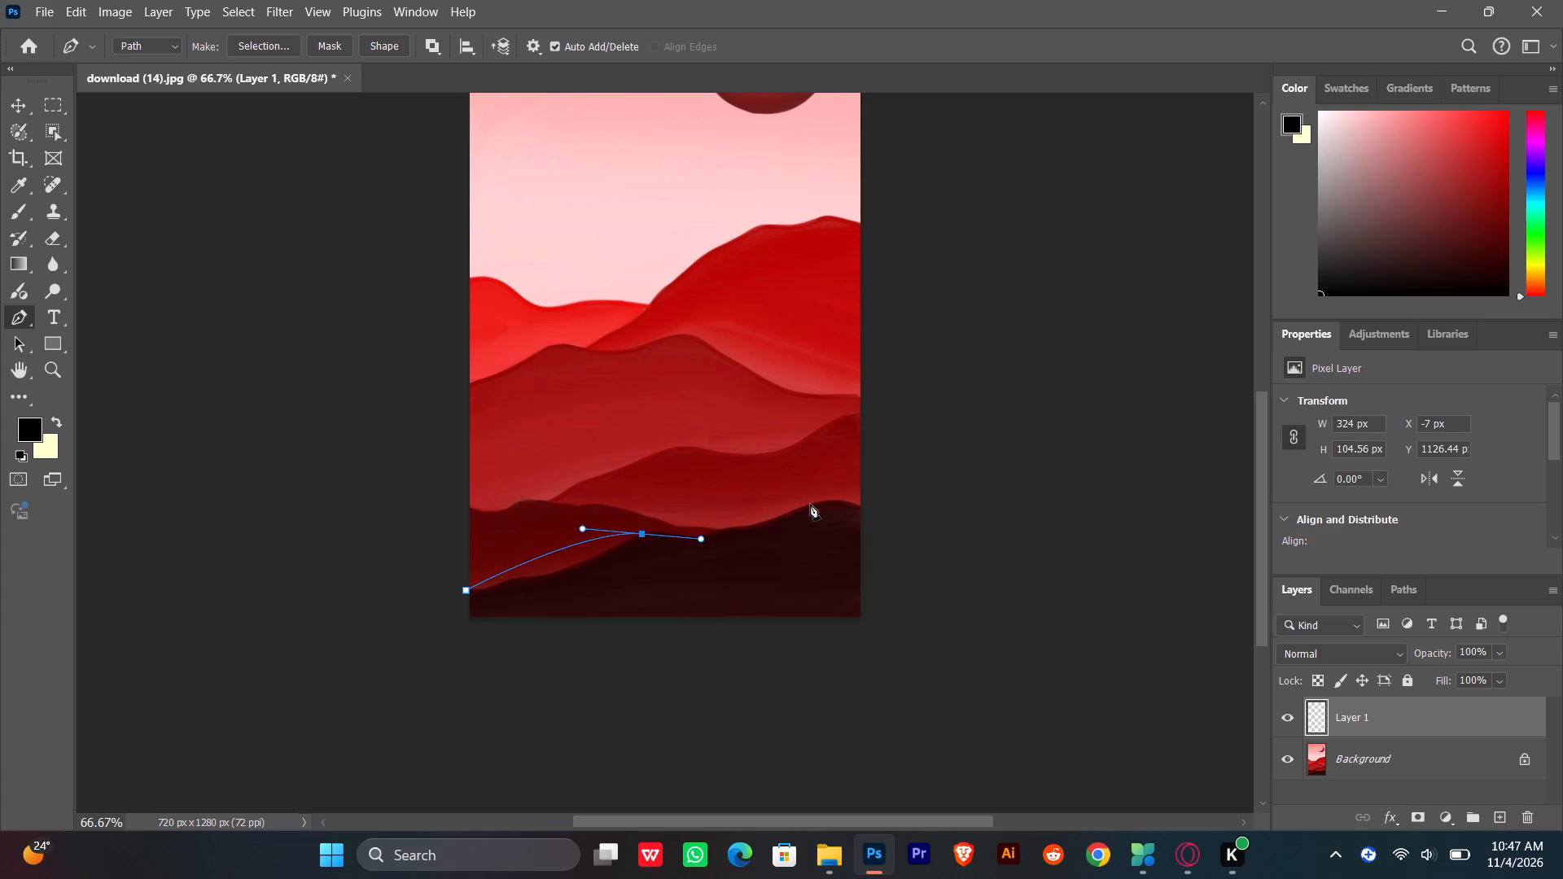
Extend the path with a curved point near the foreground hill's crest, its outgoing handle sloping down past the image's right edge.
drag(810, 504, 856, 526)
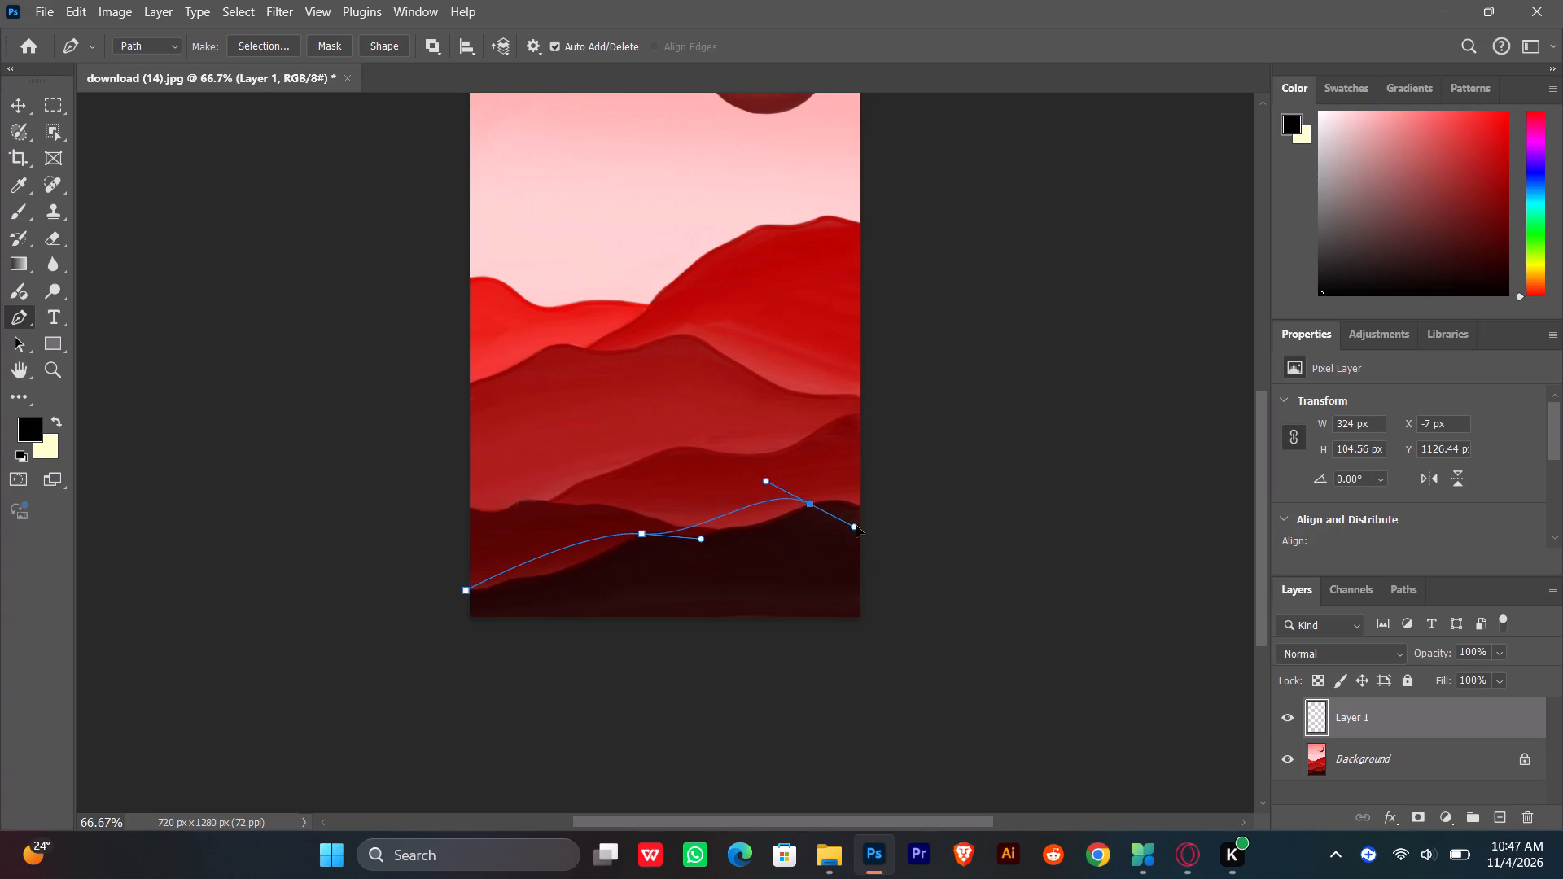
drag(856, 526, 873, 541)
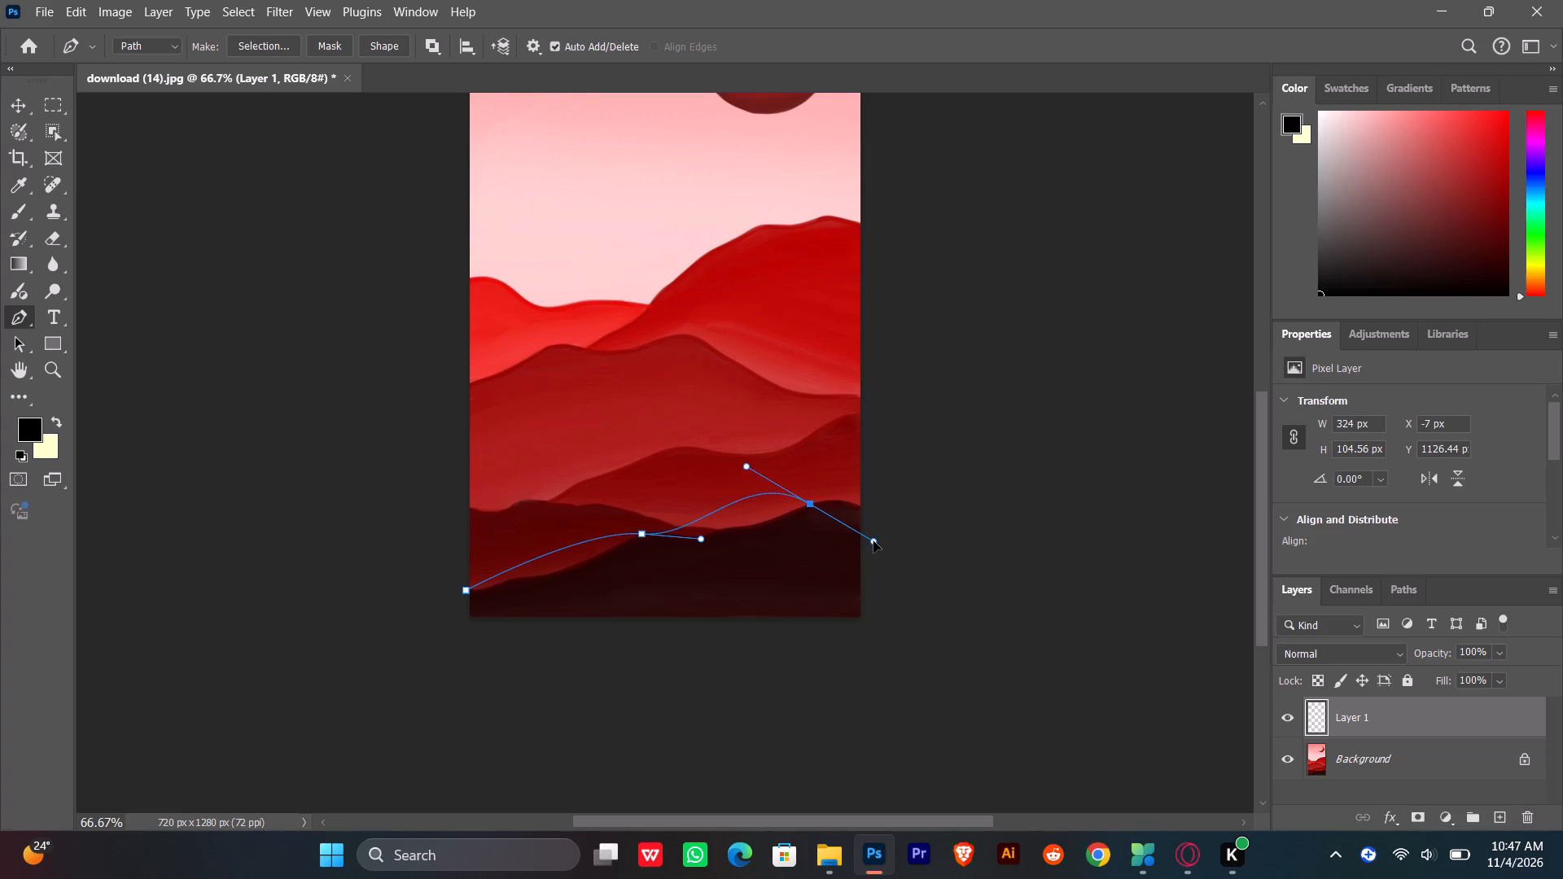
drag(873, 541, 873, 524)
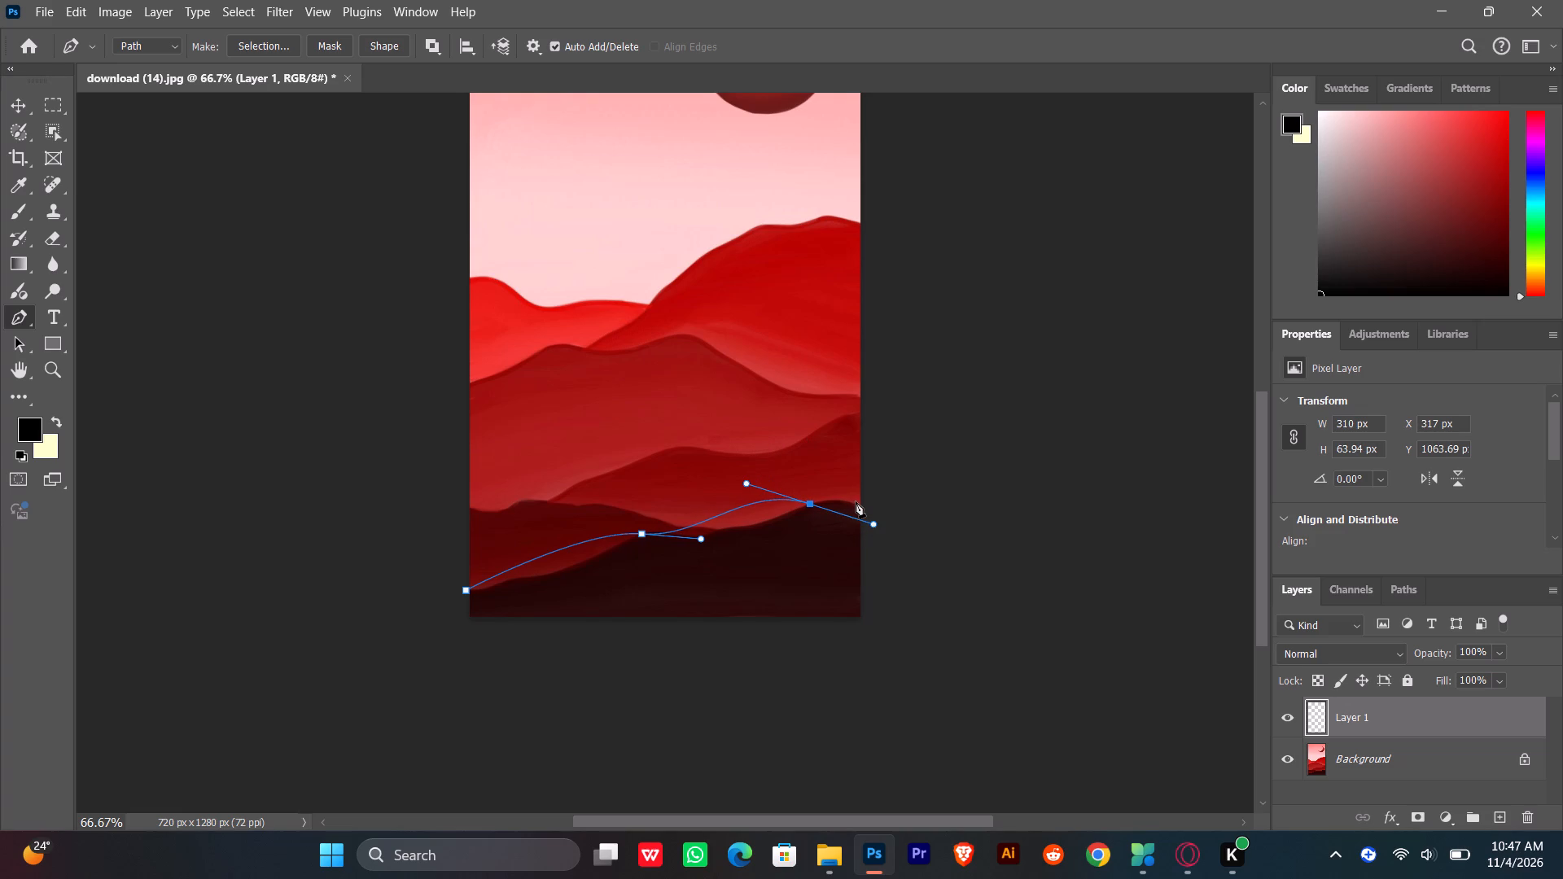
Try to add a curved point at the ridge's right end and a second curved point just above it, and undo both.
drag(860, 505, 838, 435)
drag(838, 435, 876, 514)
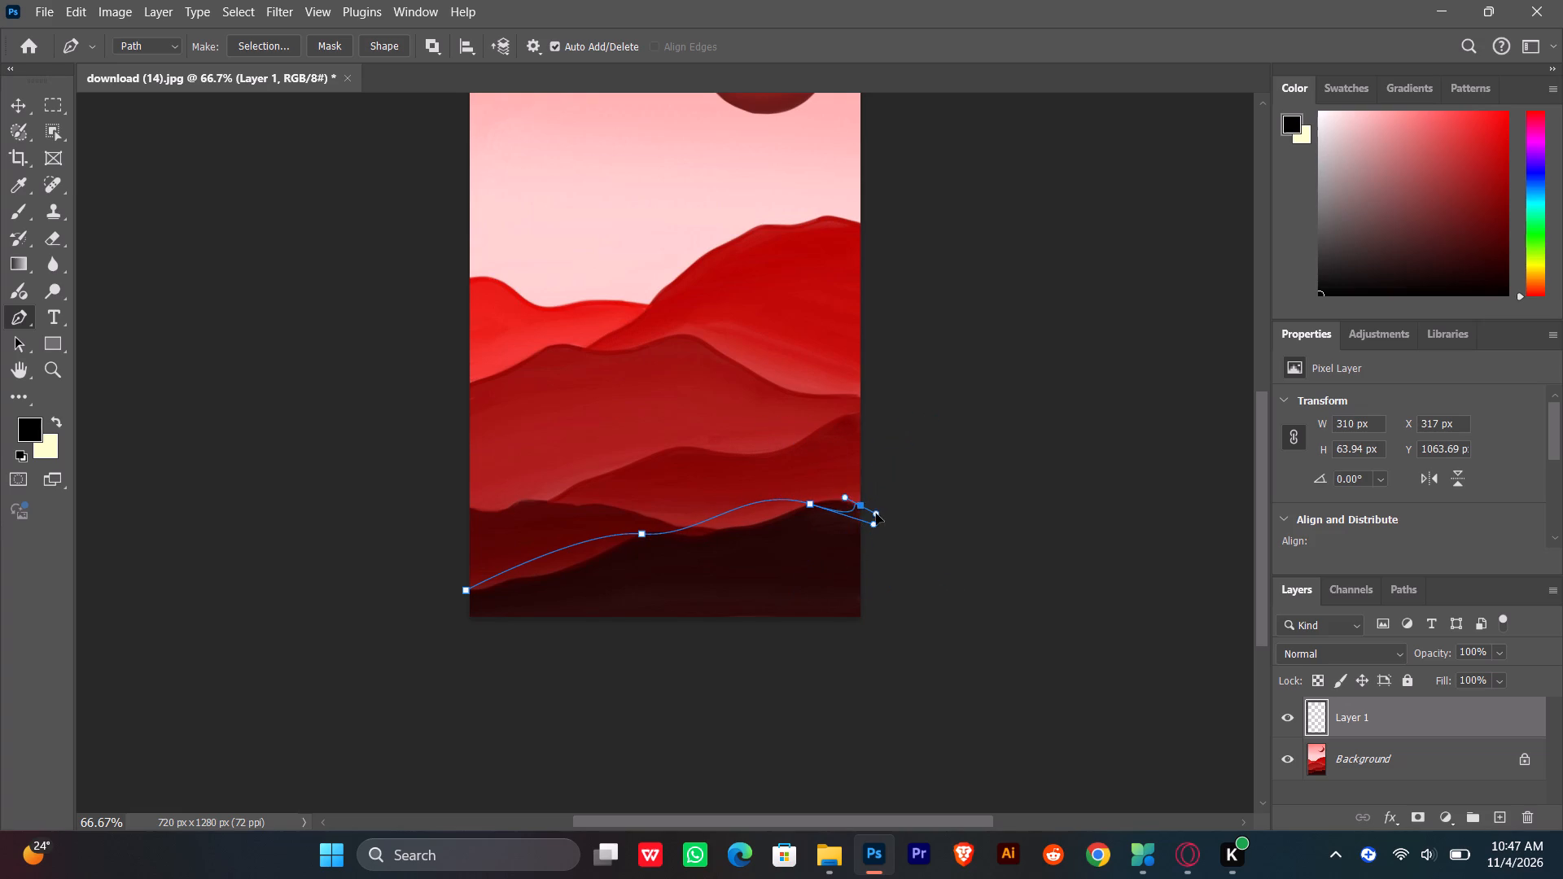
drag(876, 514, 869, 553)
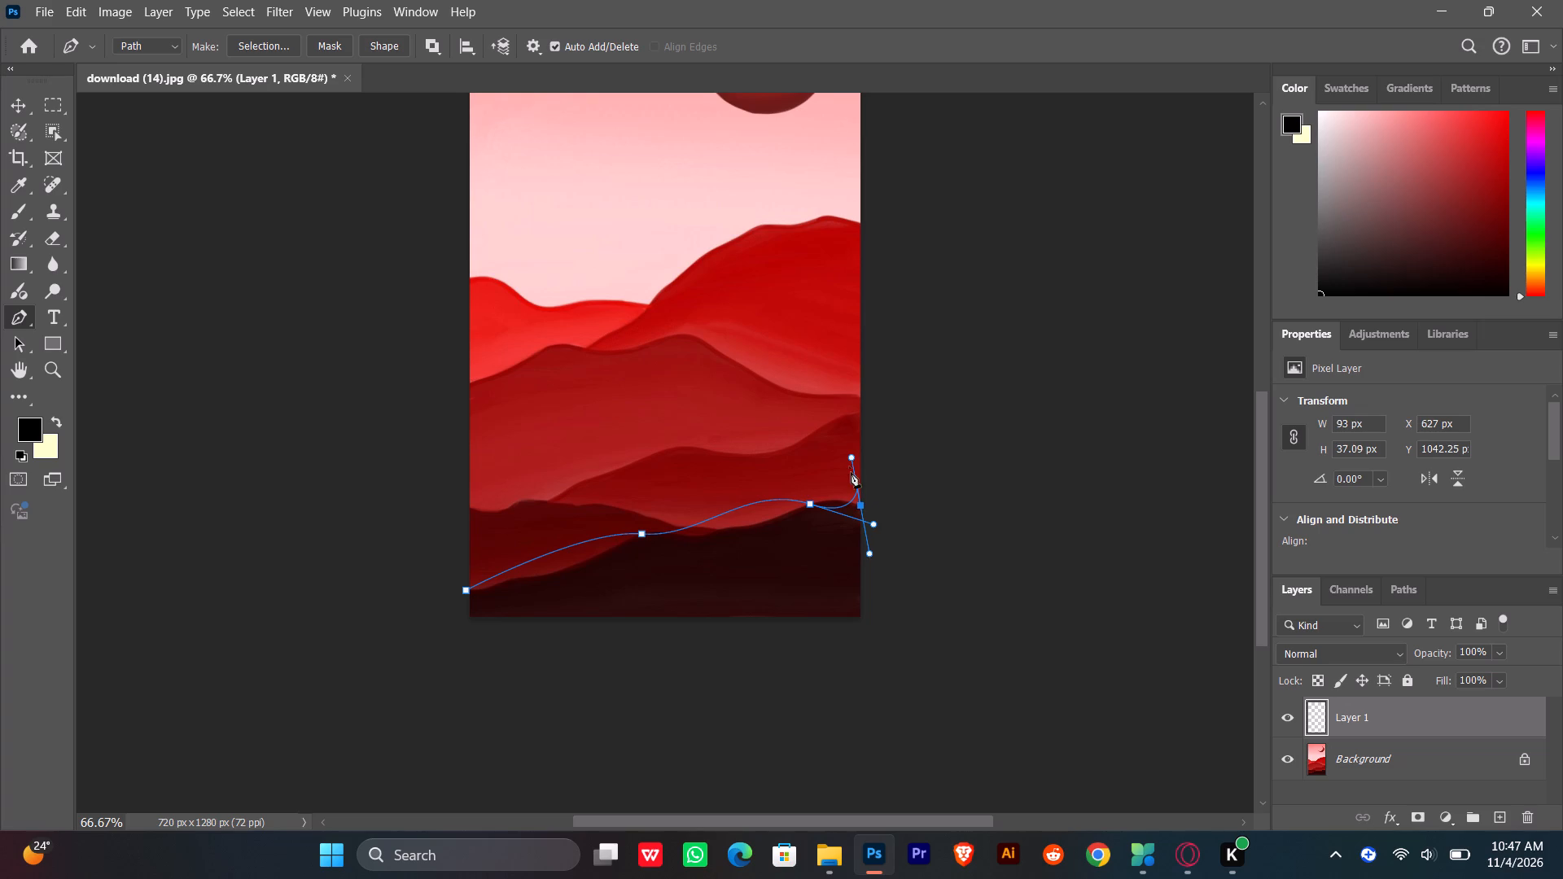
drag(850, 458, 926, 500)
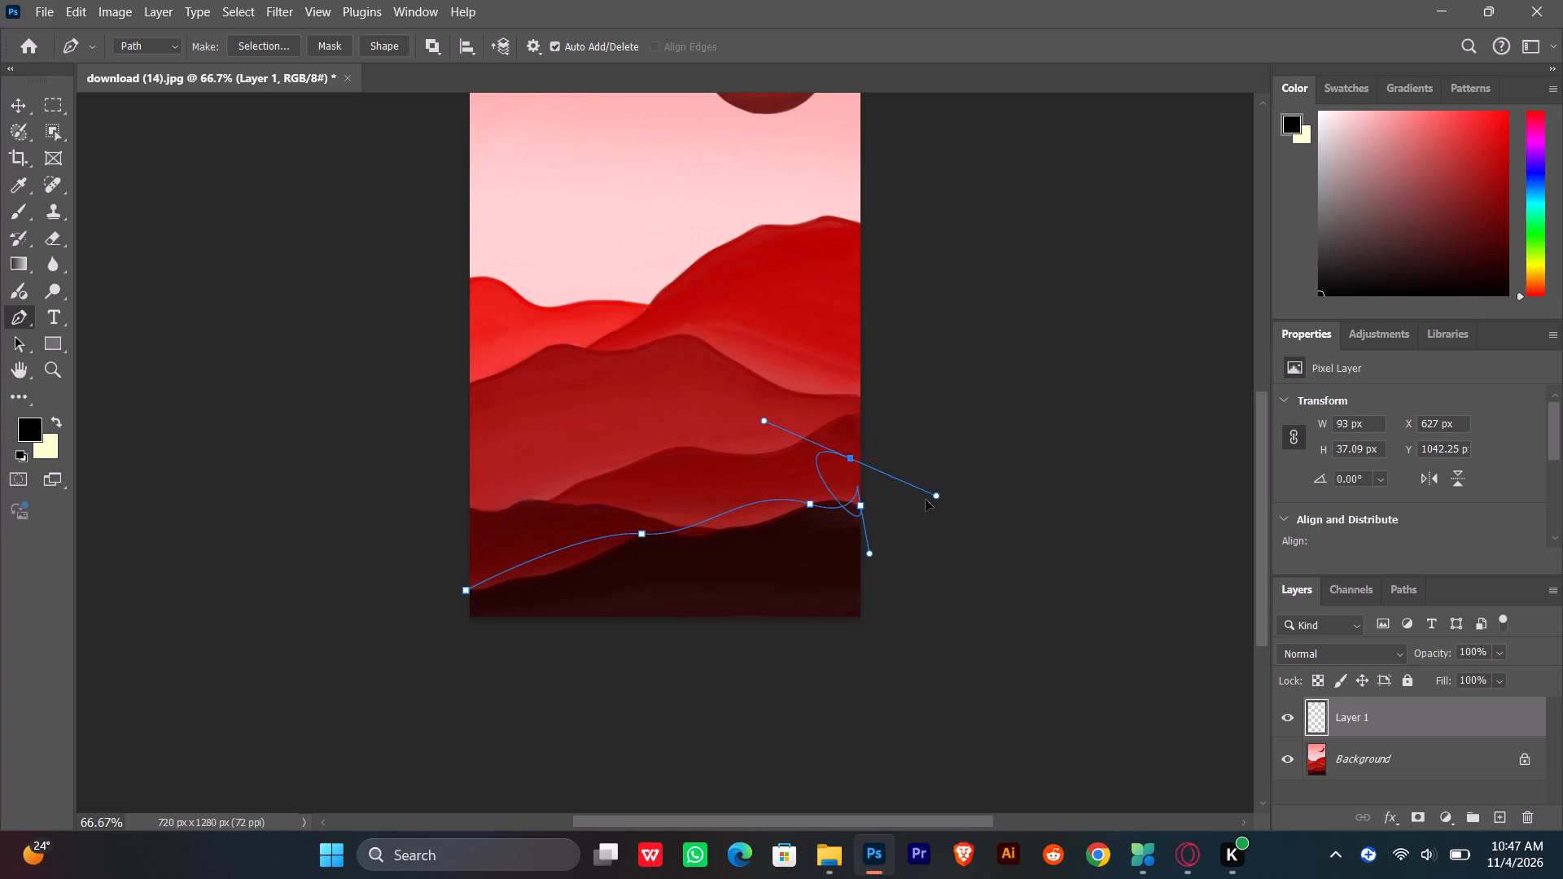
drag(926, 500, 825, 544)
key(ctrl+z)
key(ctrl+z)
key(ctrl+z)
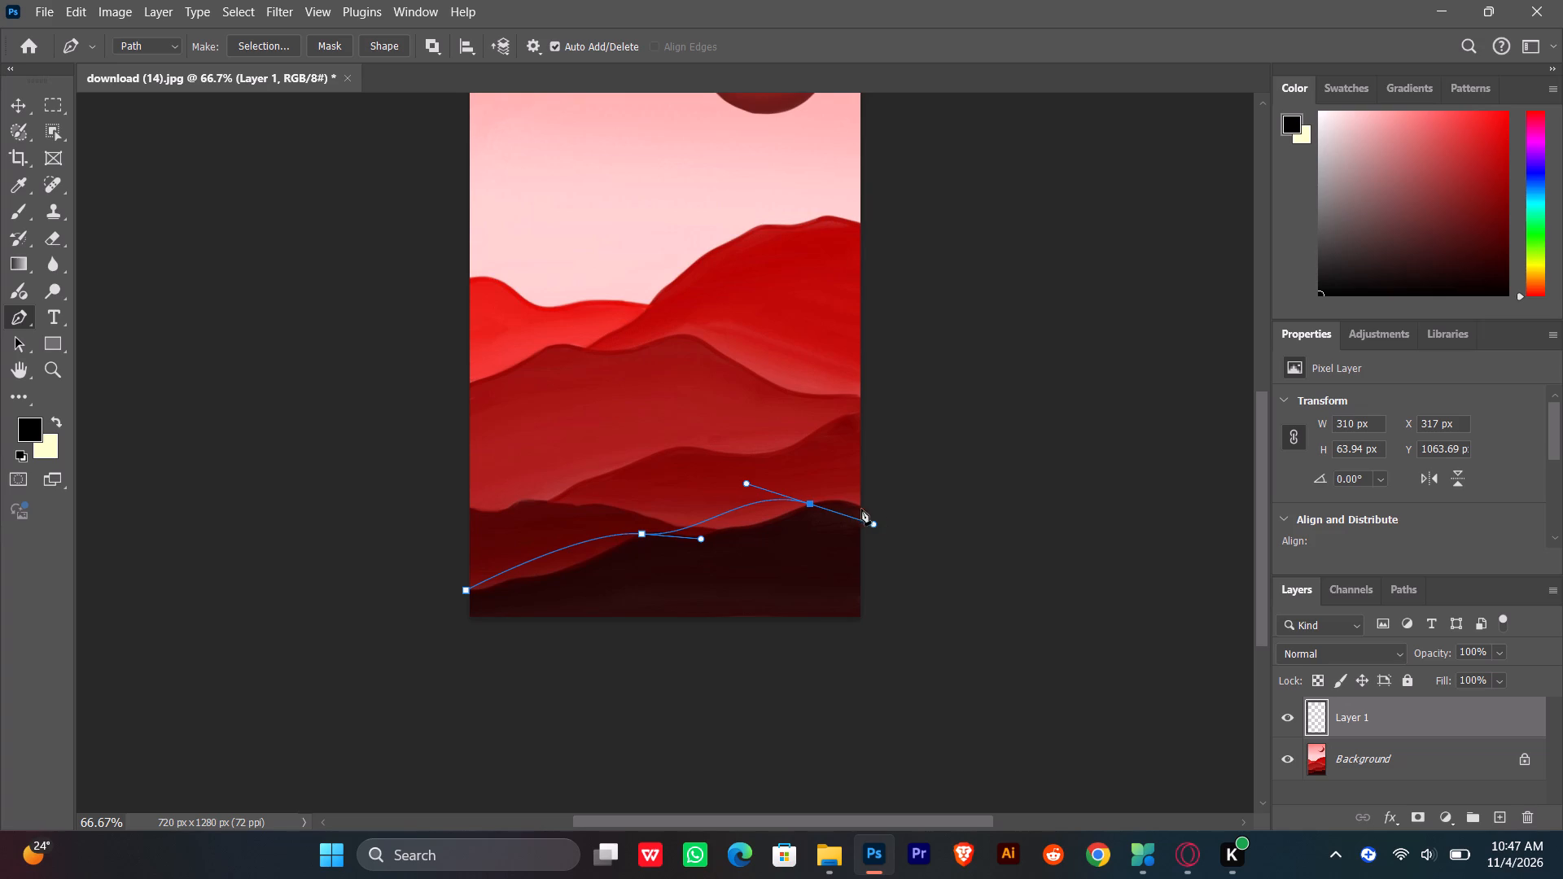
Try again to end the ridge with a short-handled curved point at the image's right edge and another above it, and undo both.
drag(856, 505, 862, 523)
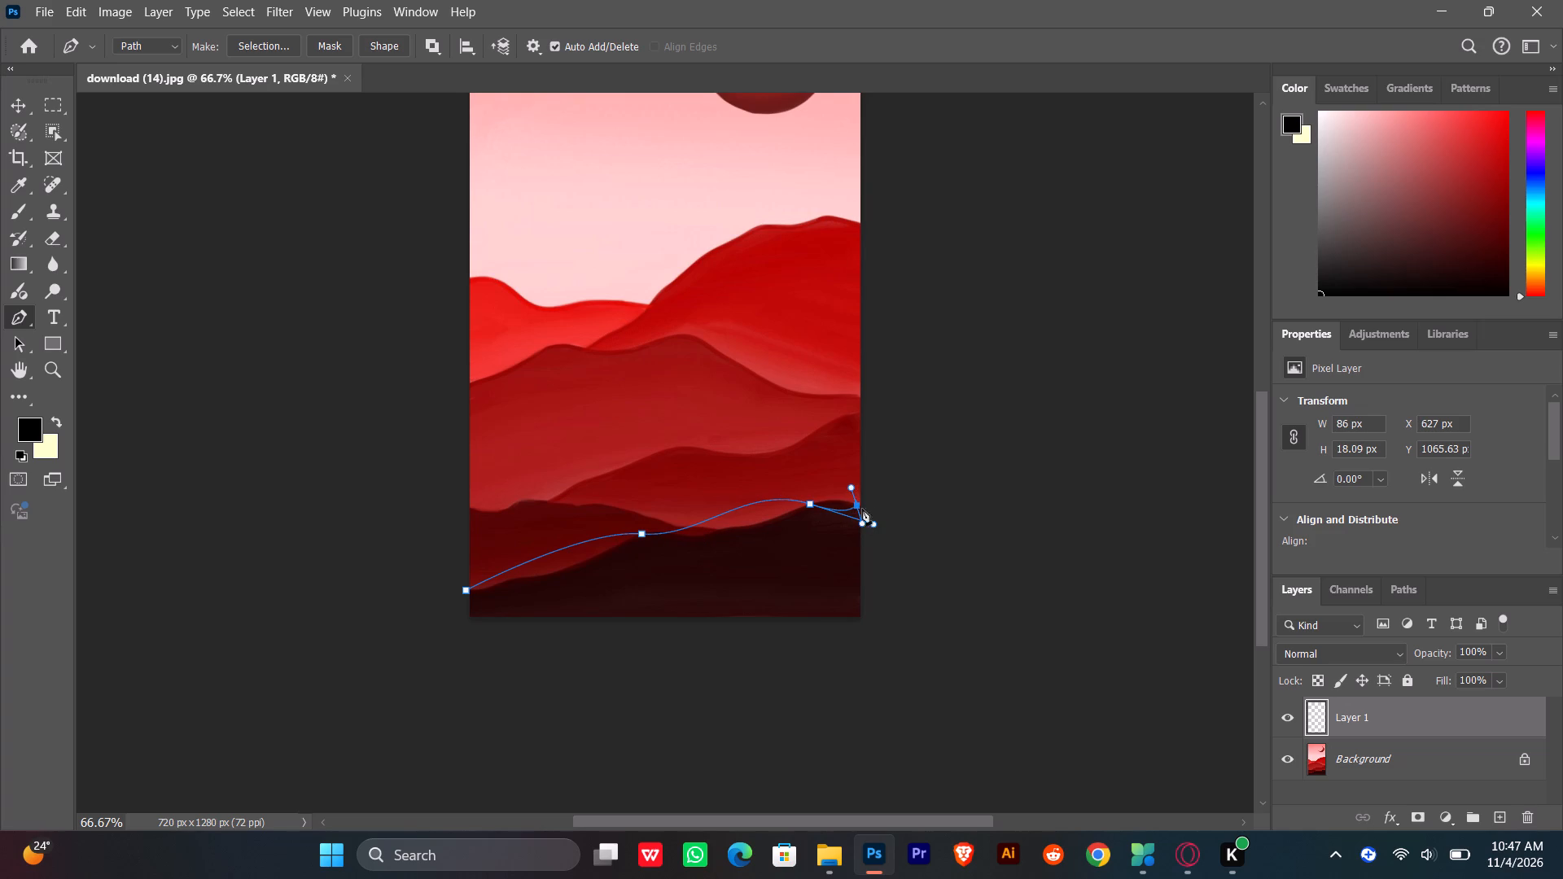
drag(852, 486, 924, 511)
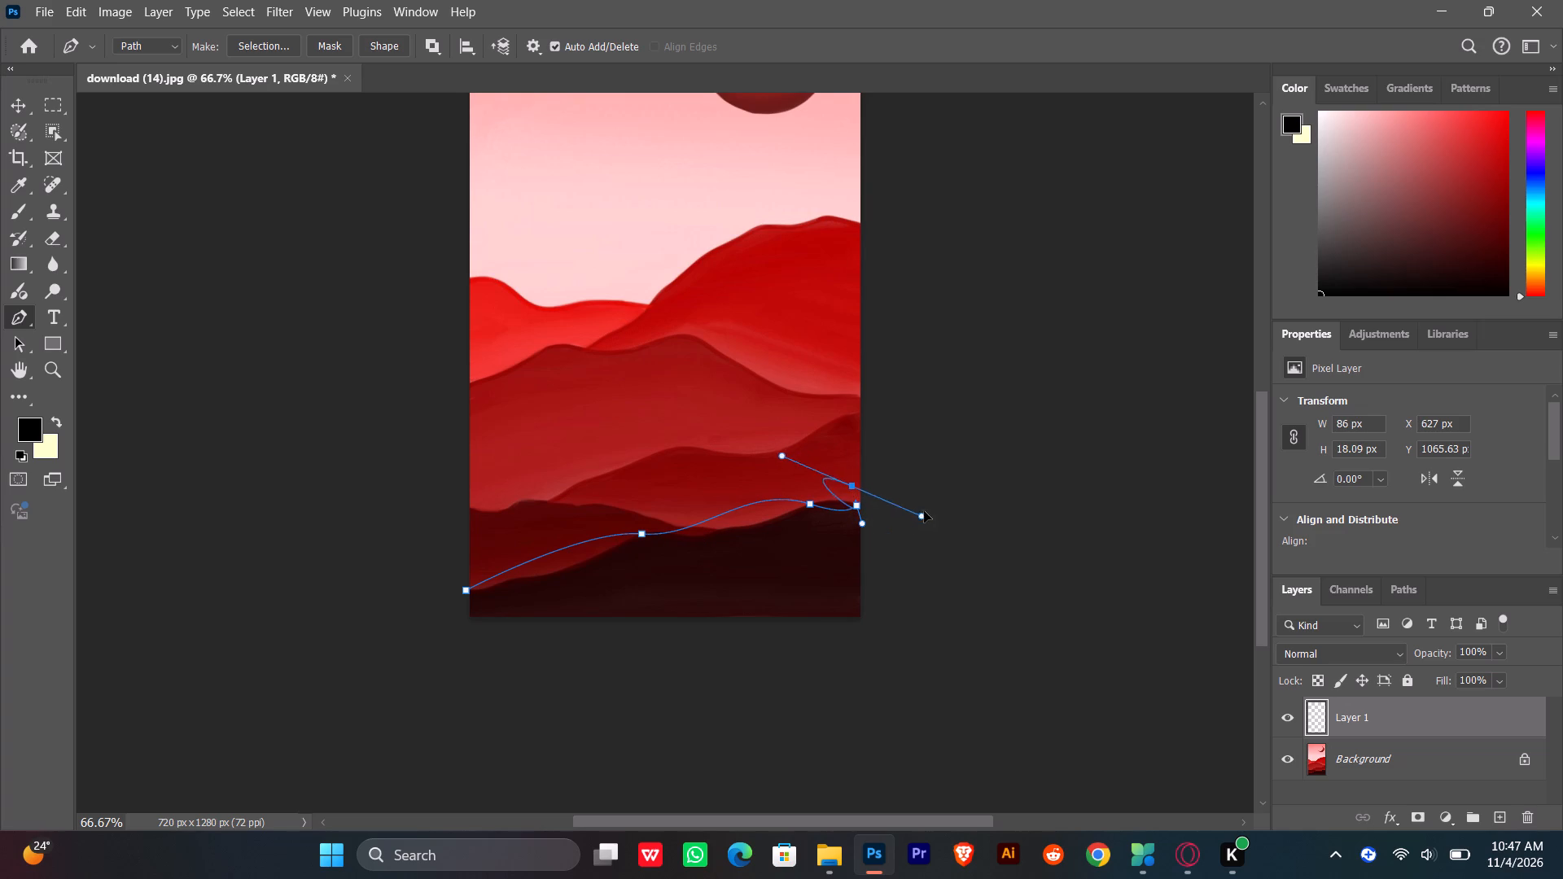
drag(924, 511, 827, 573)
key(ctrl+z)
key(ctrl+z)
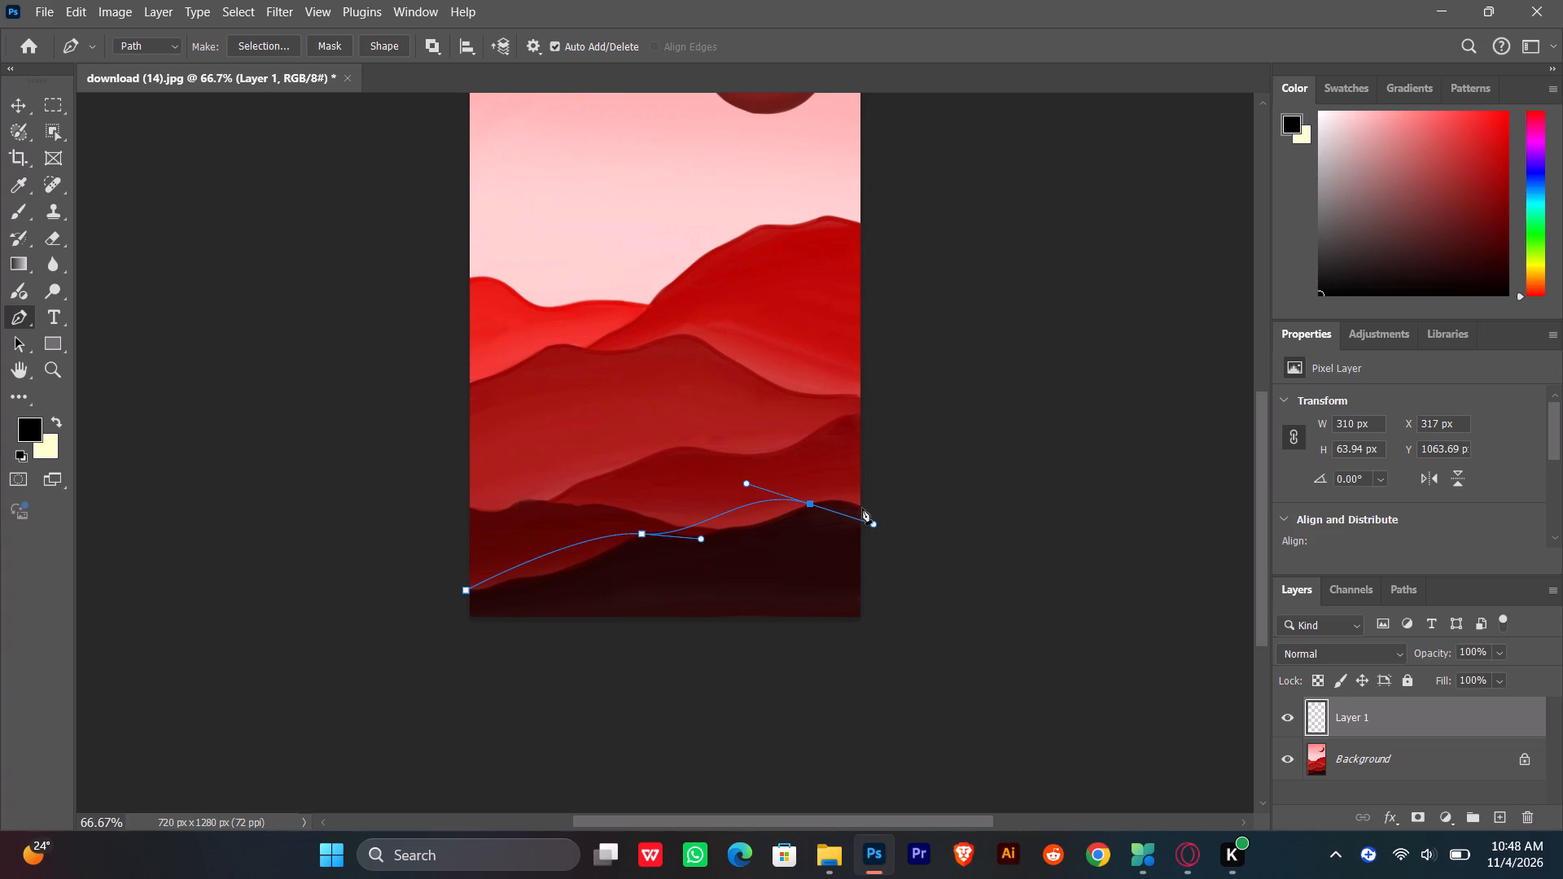
Extend the ridge path with a curved point at the image's right edge, its outgoing handle sloping down into the foreground hill.
drag(862, 508, 722, 553)
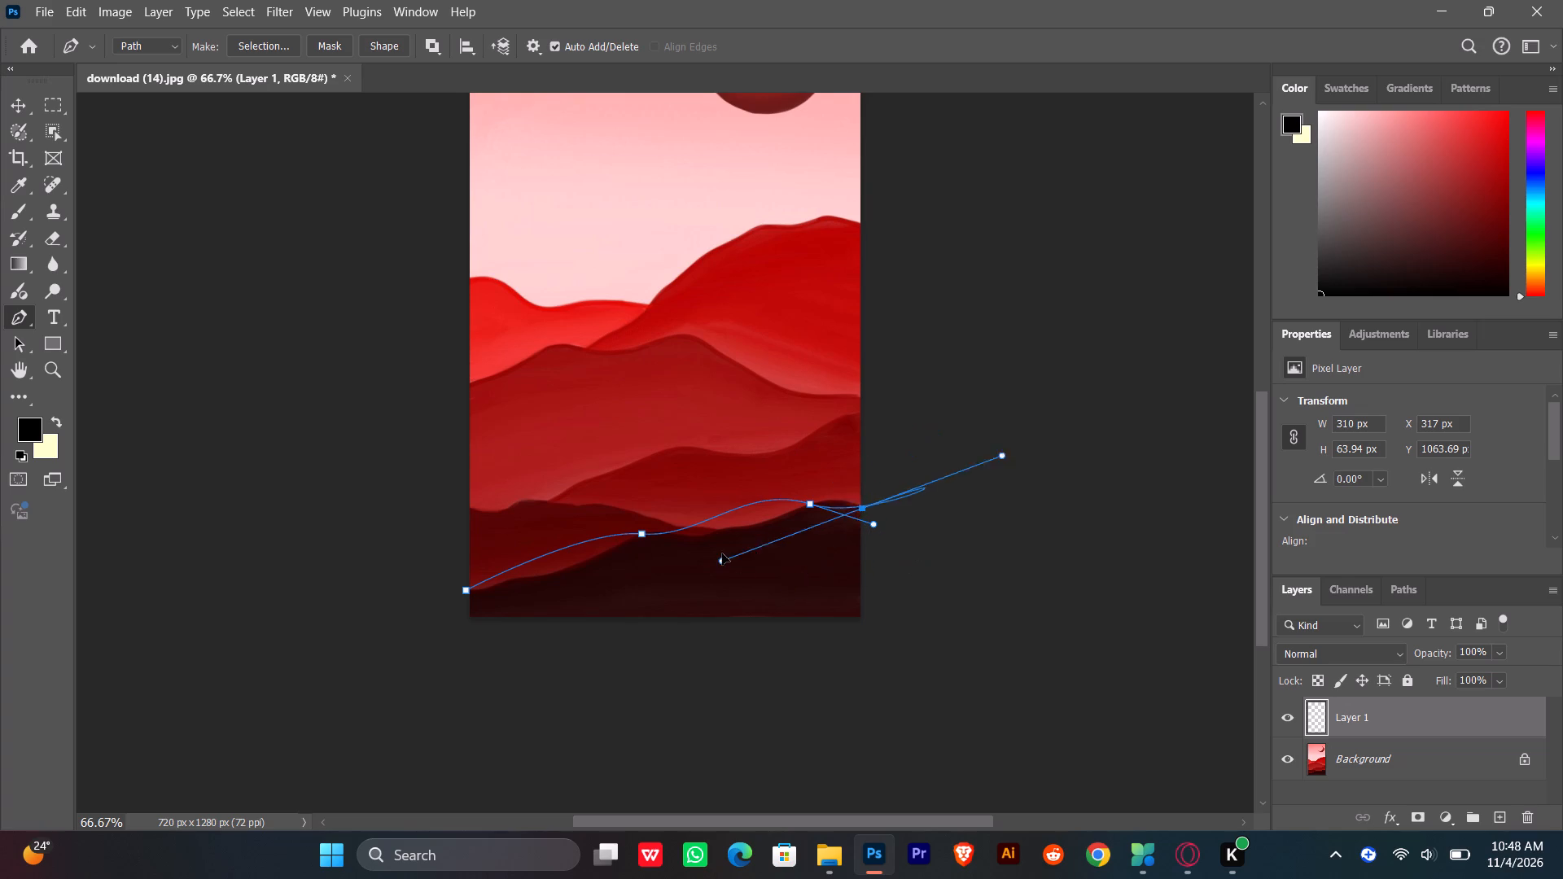
drag(722, 553, 688, 680)
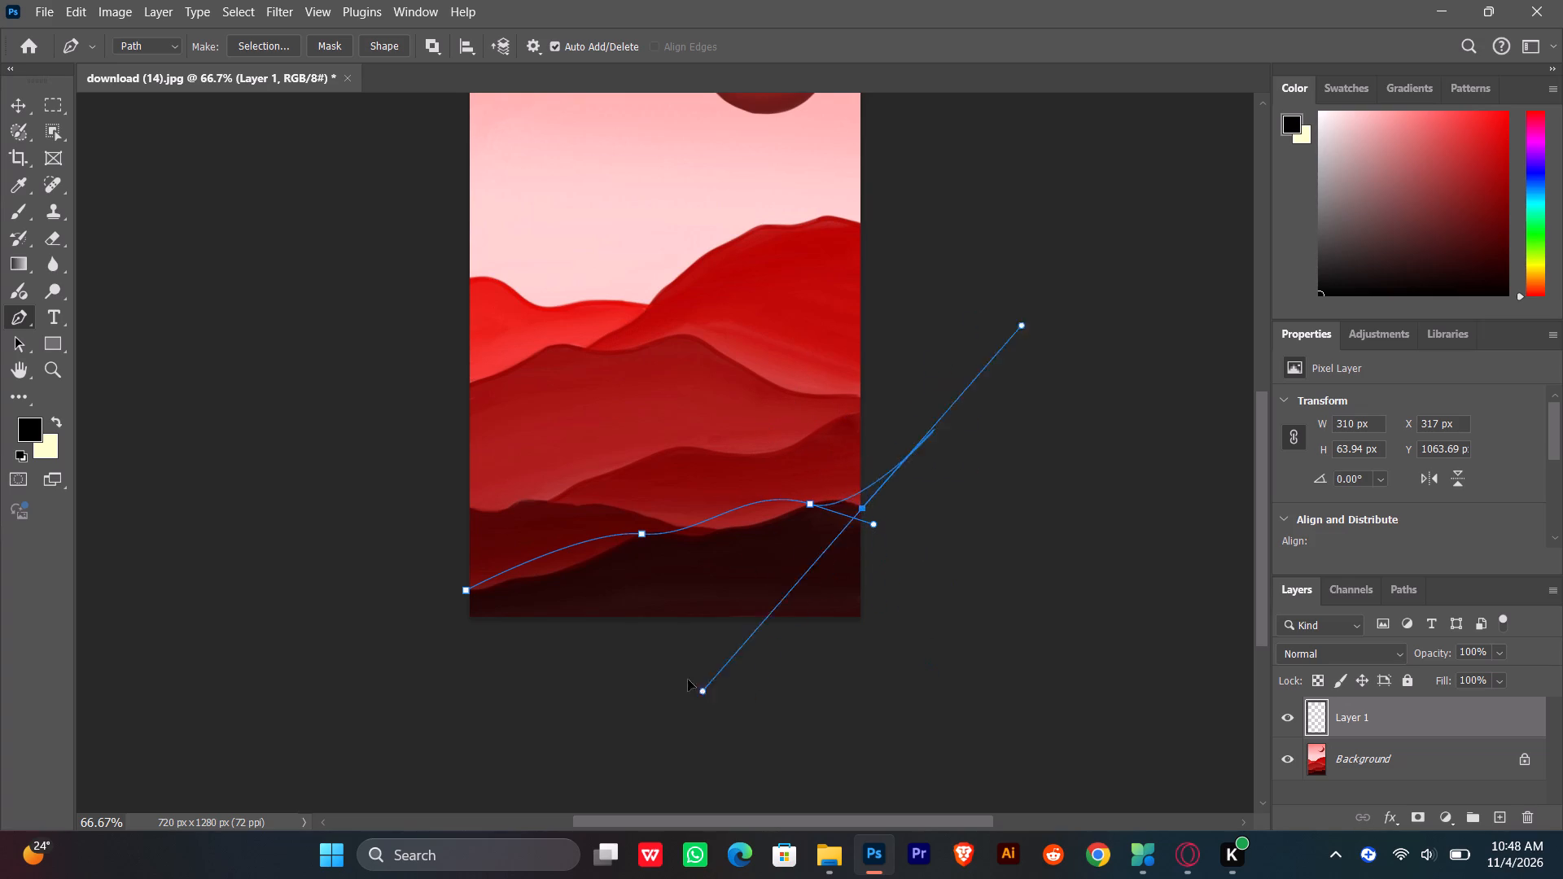
drag(688, 680, 704, 330)
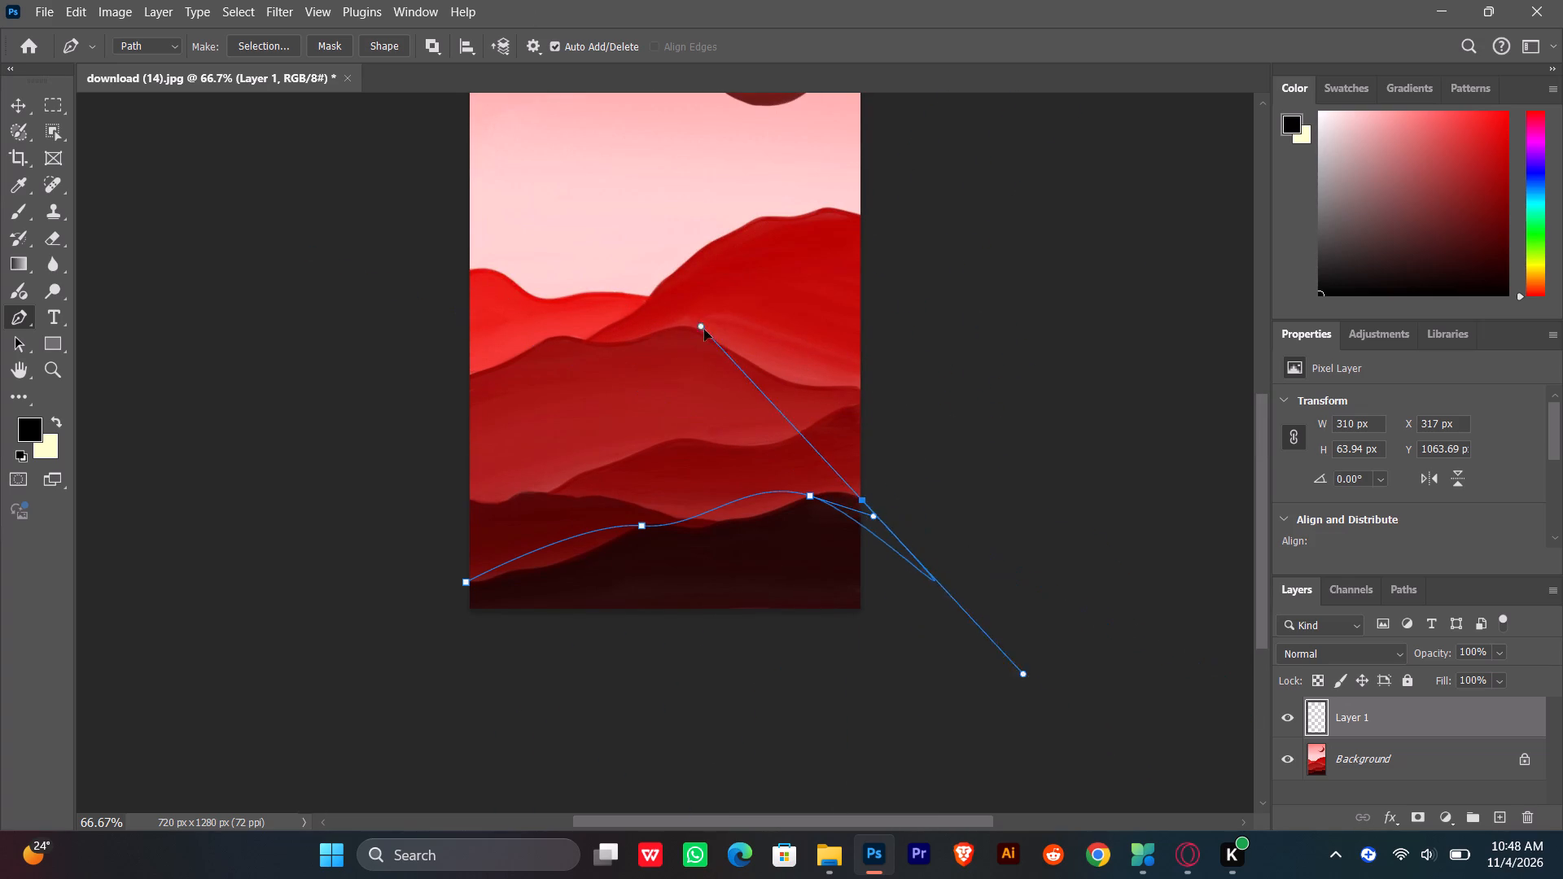
drag(704, 330, 814, 597)
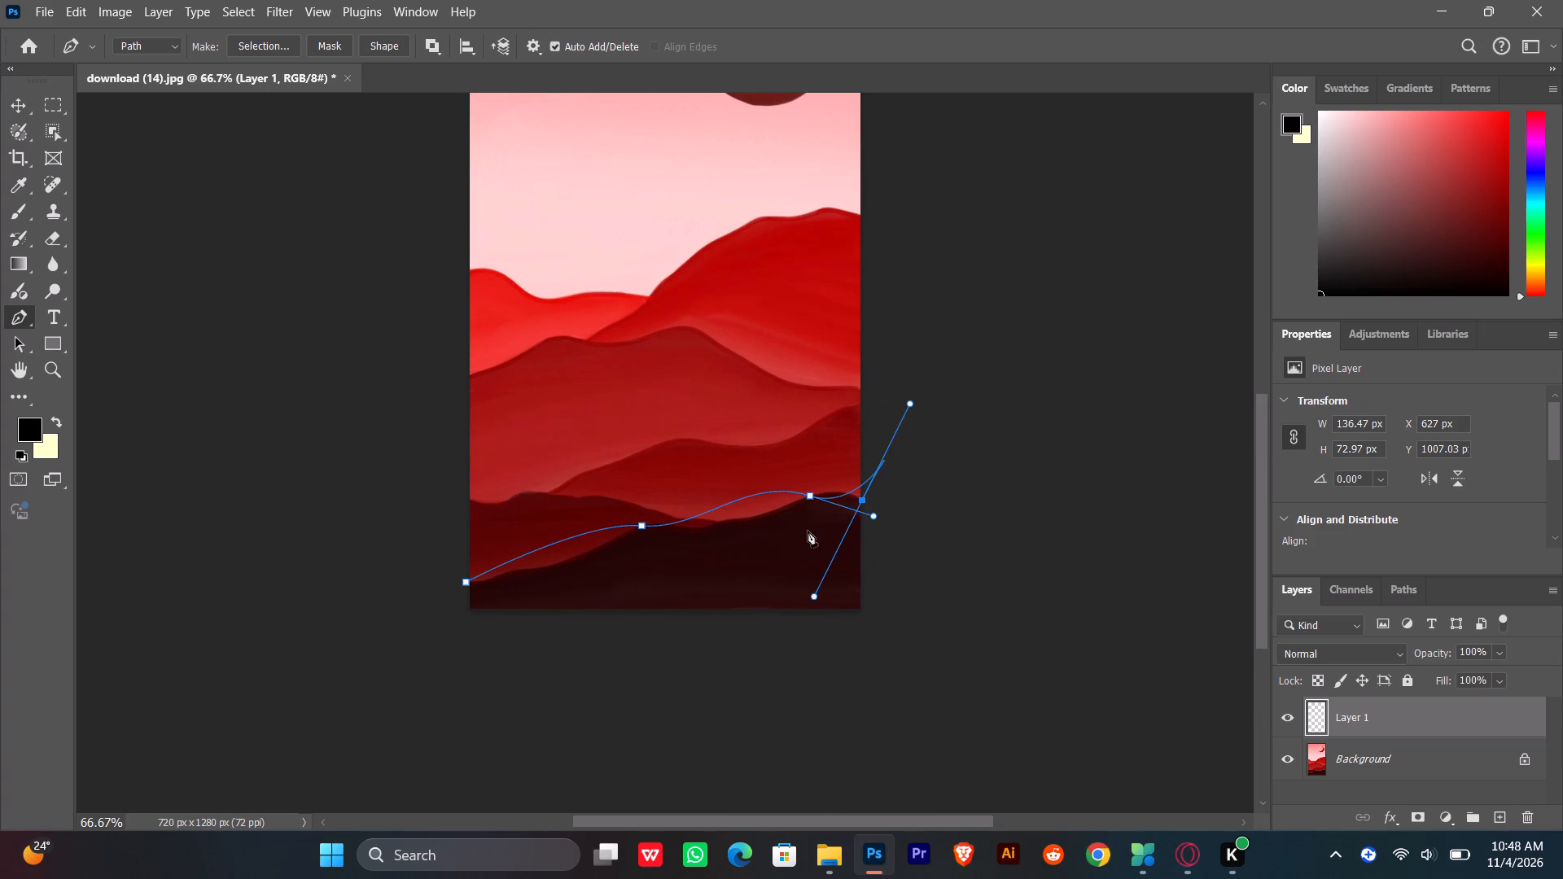
Remove the anchor point near the hill's crest and reshape the curve to arch from the middle point to the right-edge point.
drag(813, 496, 768, 492)
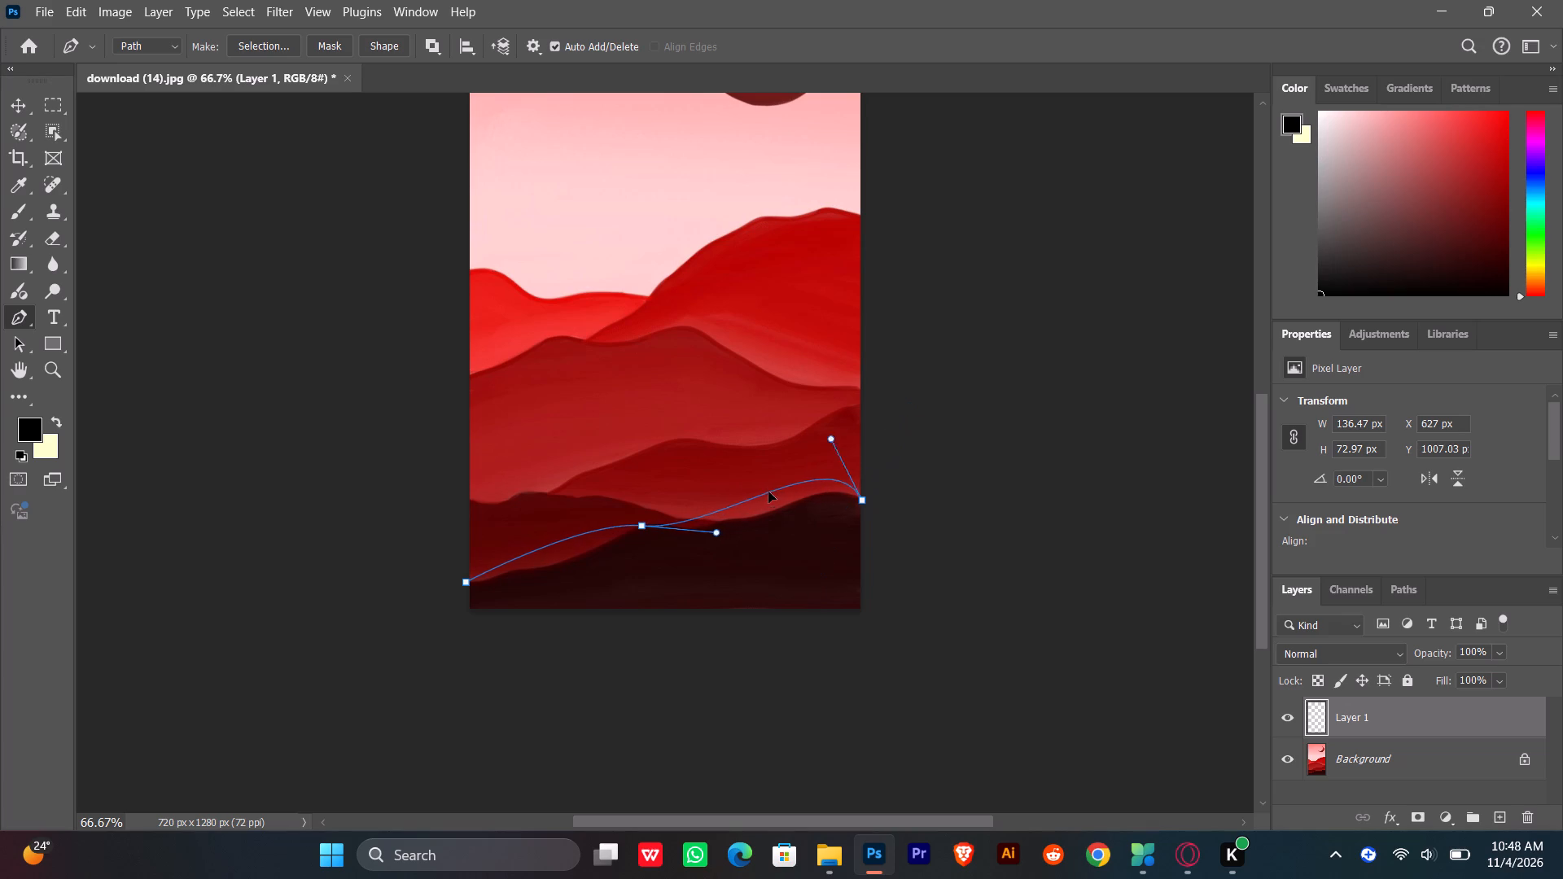
drag(768, 492, 764, 483)
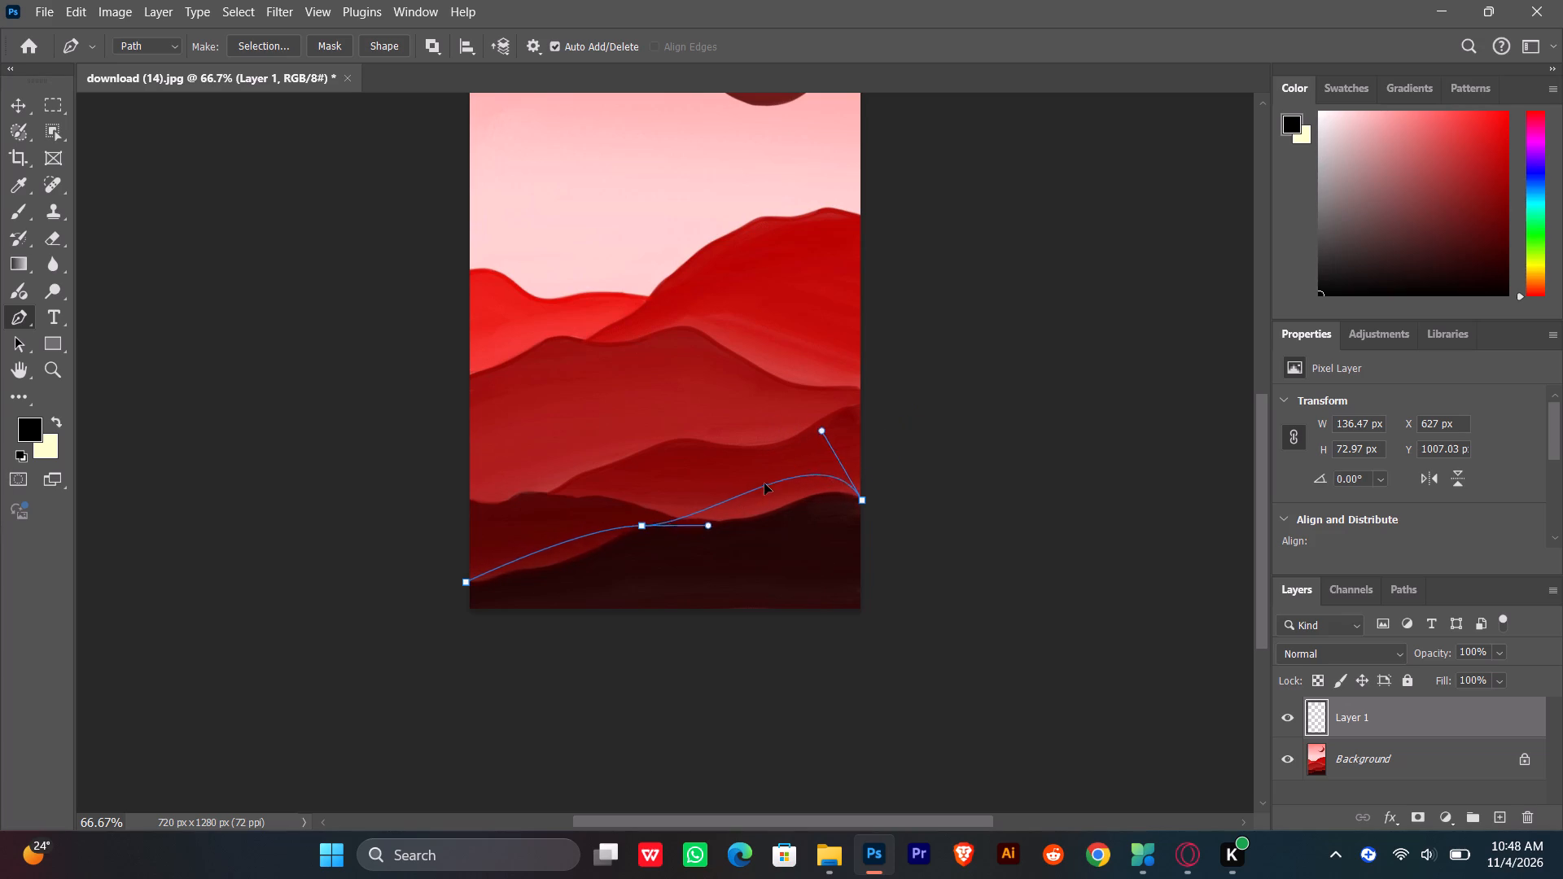
drag(764, 483, 738, 488)
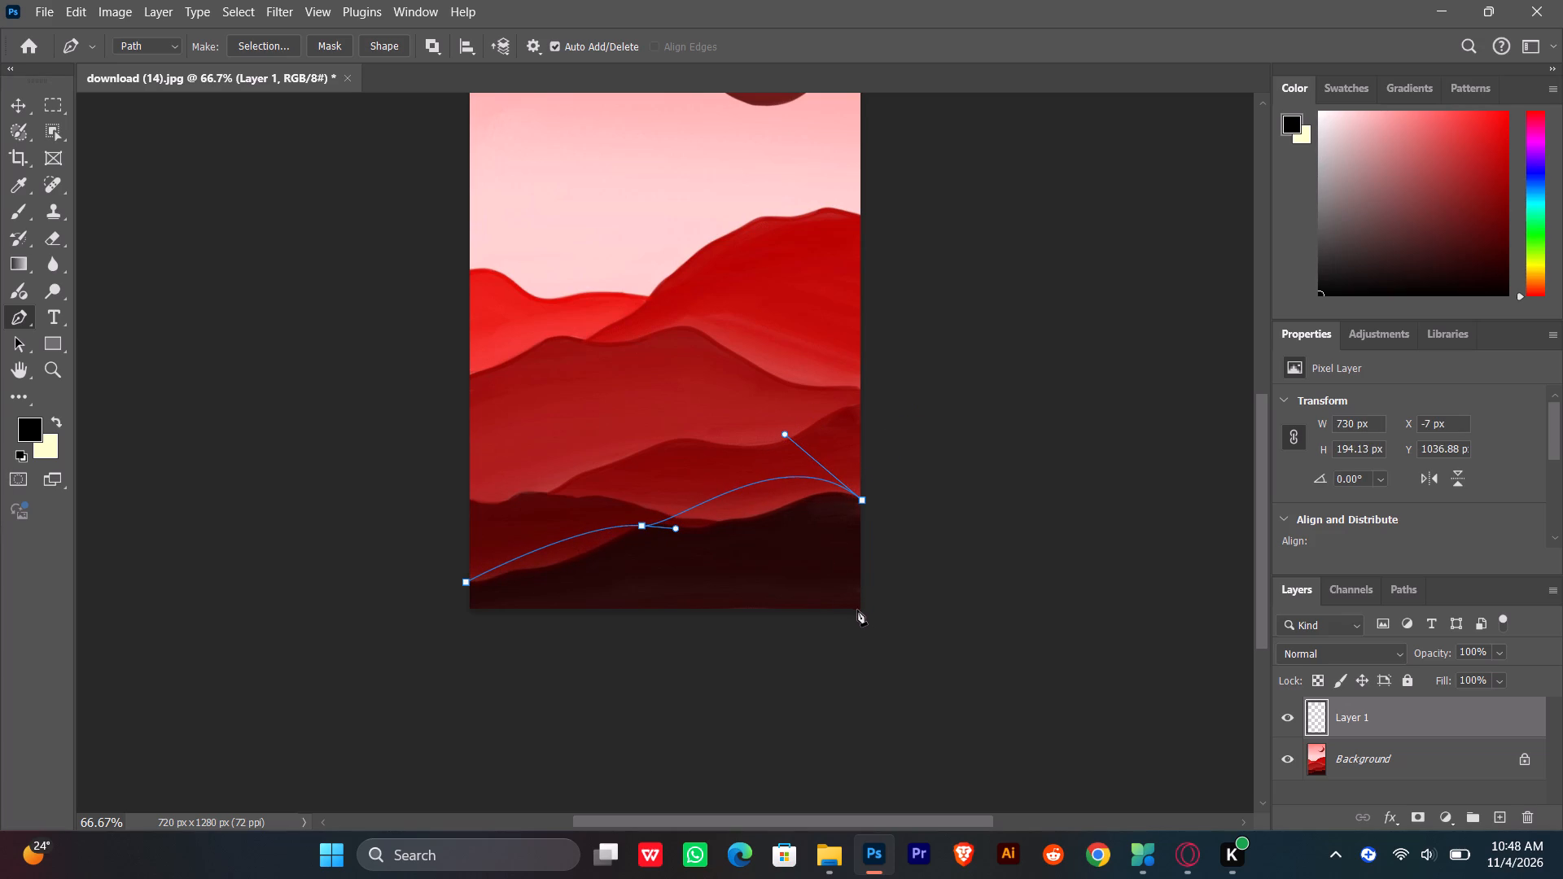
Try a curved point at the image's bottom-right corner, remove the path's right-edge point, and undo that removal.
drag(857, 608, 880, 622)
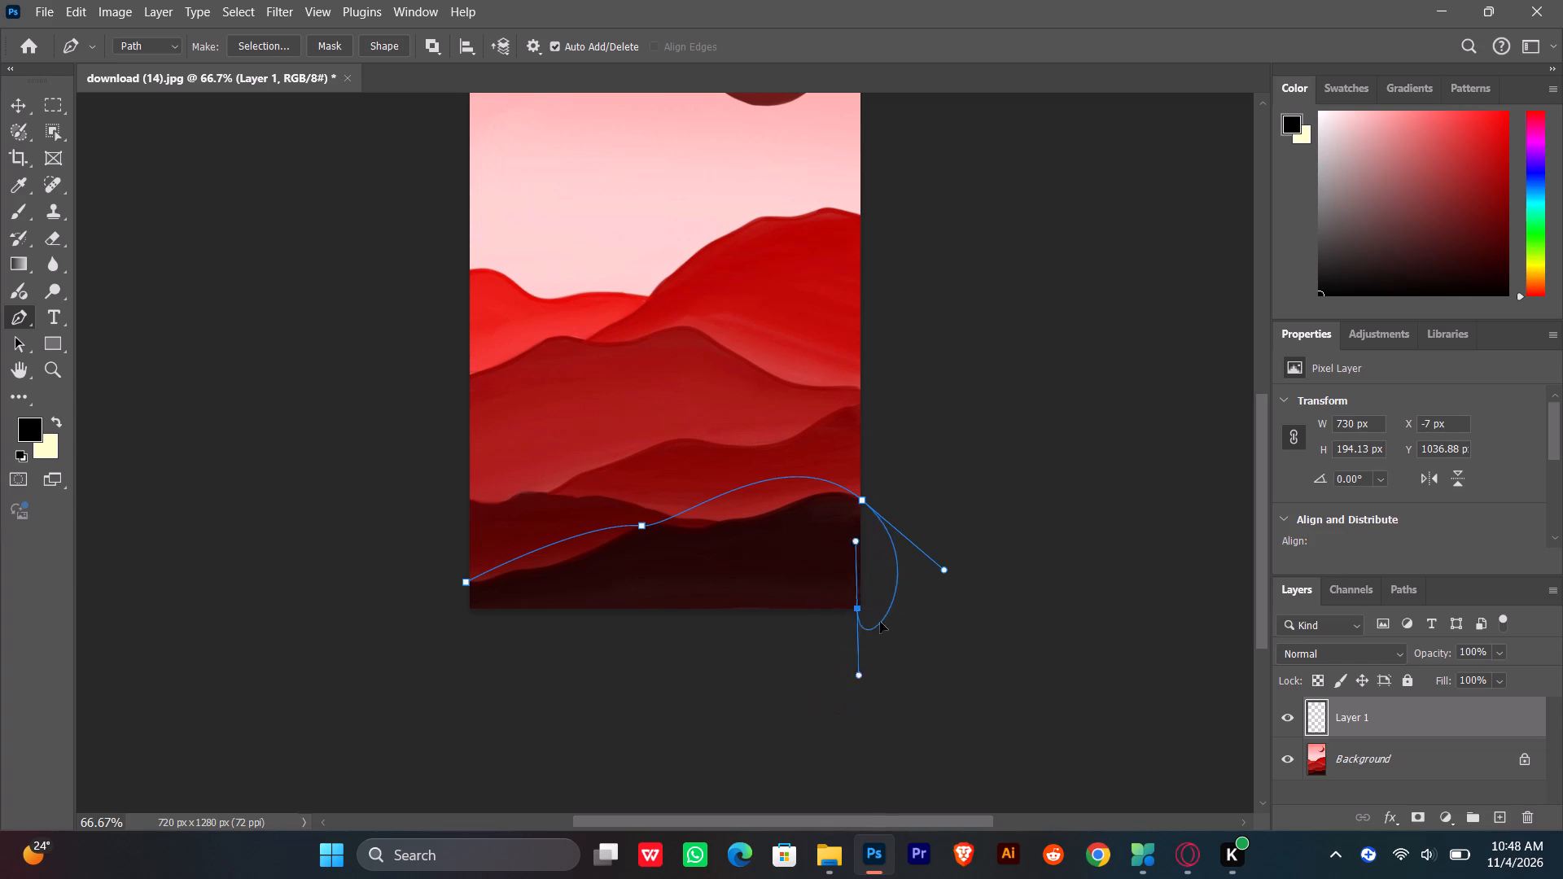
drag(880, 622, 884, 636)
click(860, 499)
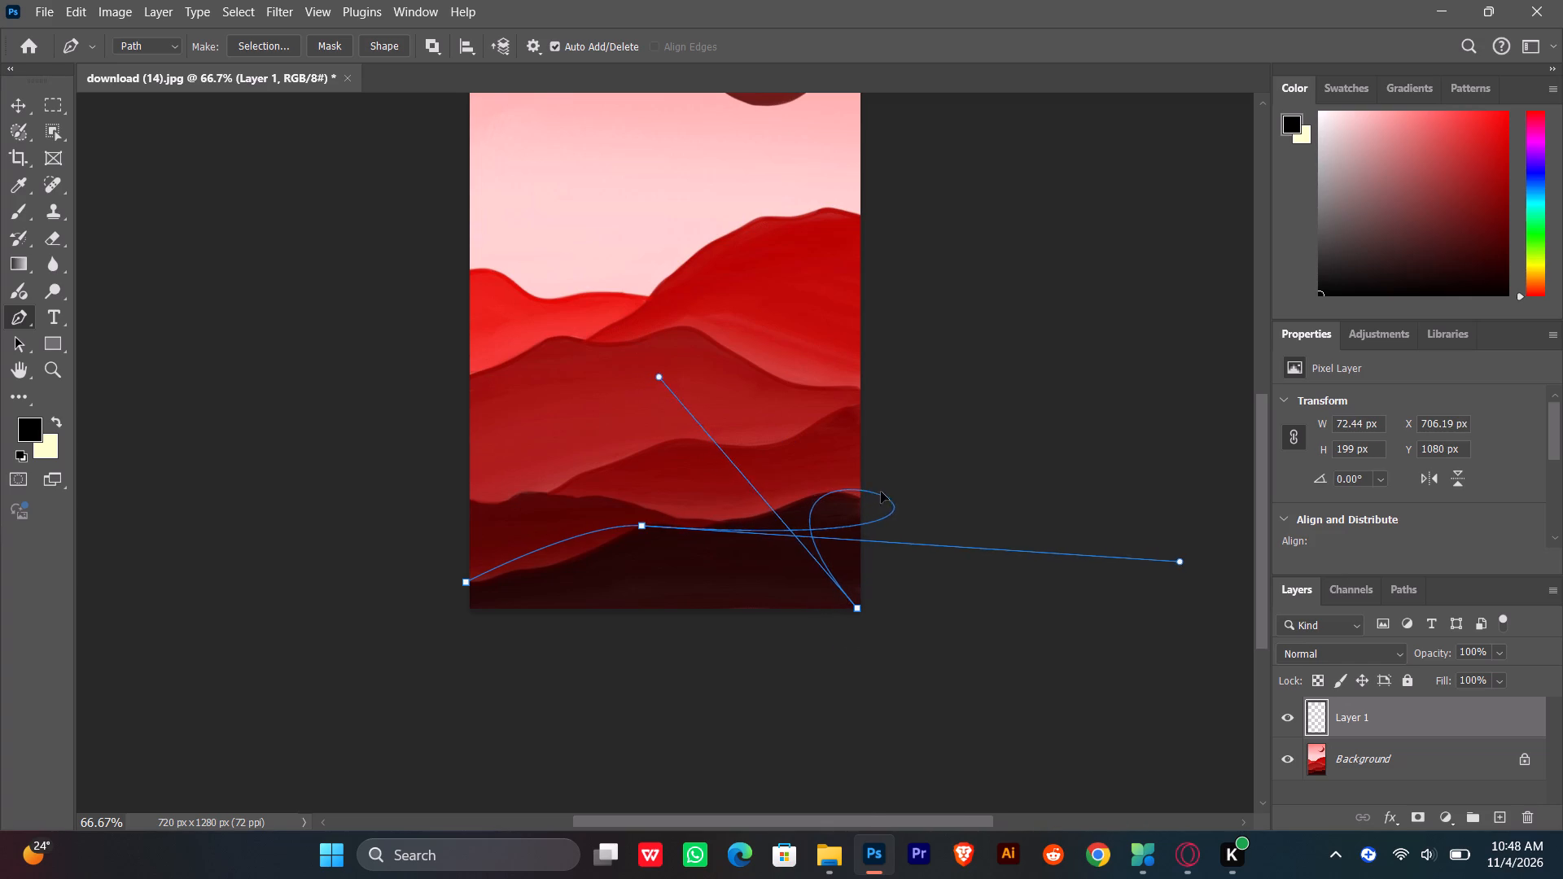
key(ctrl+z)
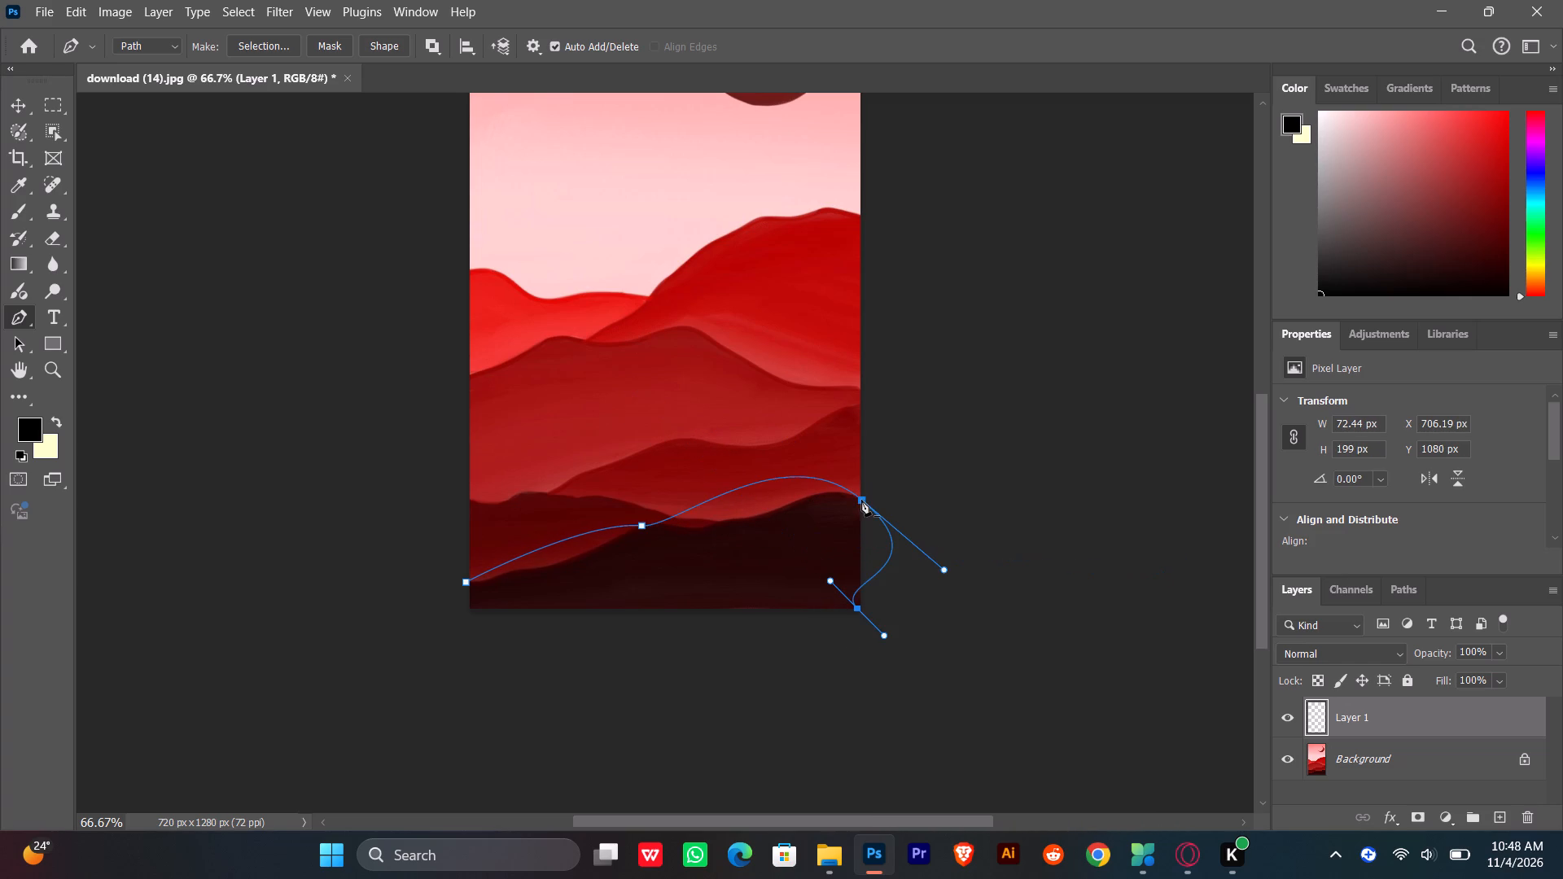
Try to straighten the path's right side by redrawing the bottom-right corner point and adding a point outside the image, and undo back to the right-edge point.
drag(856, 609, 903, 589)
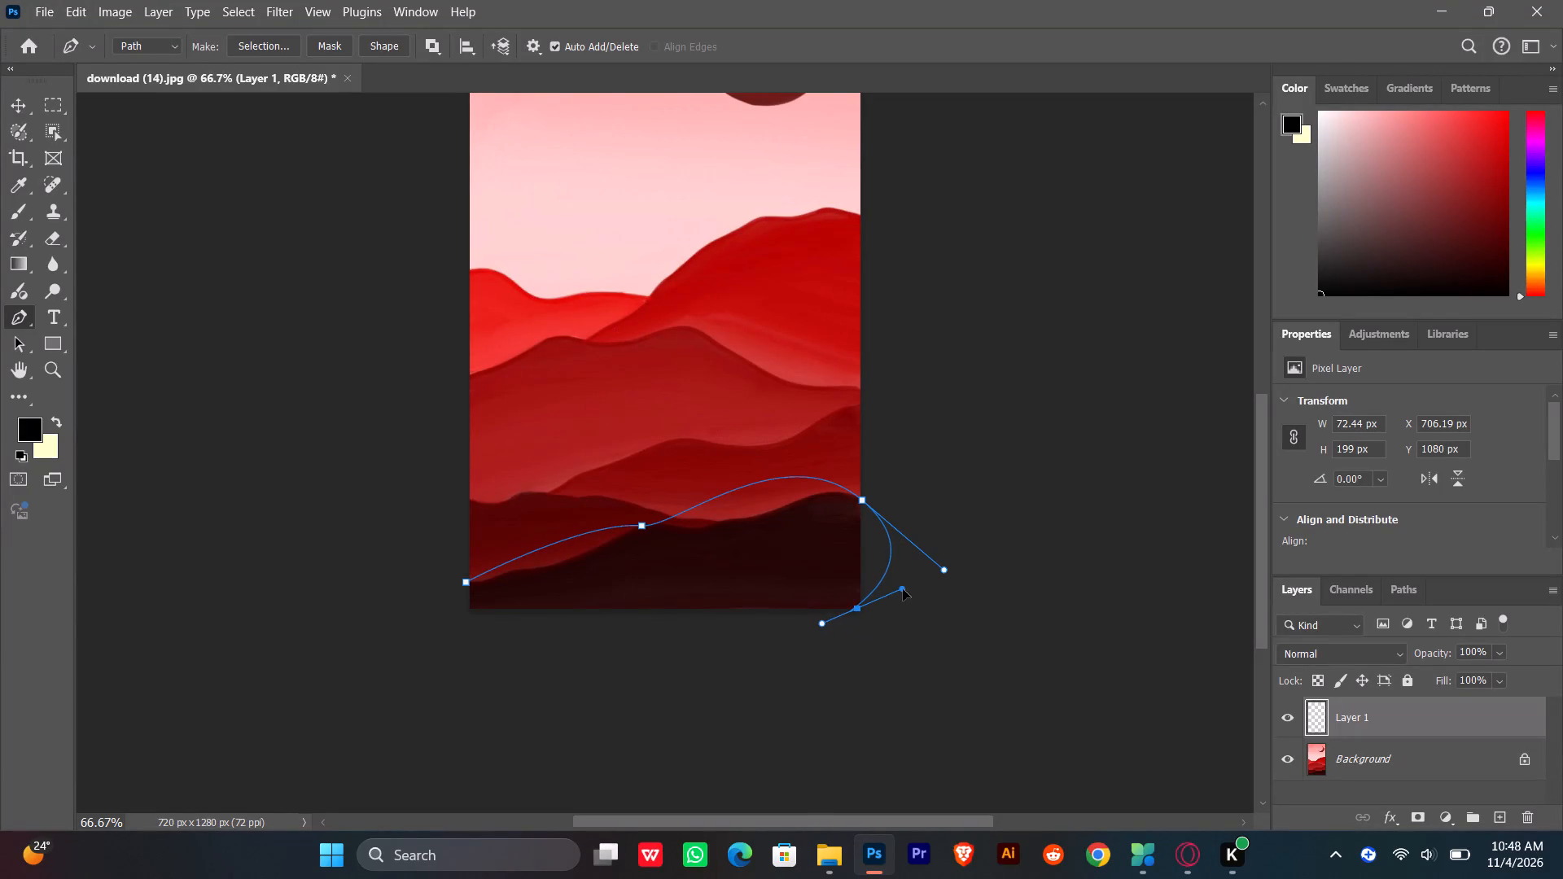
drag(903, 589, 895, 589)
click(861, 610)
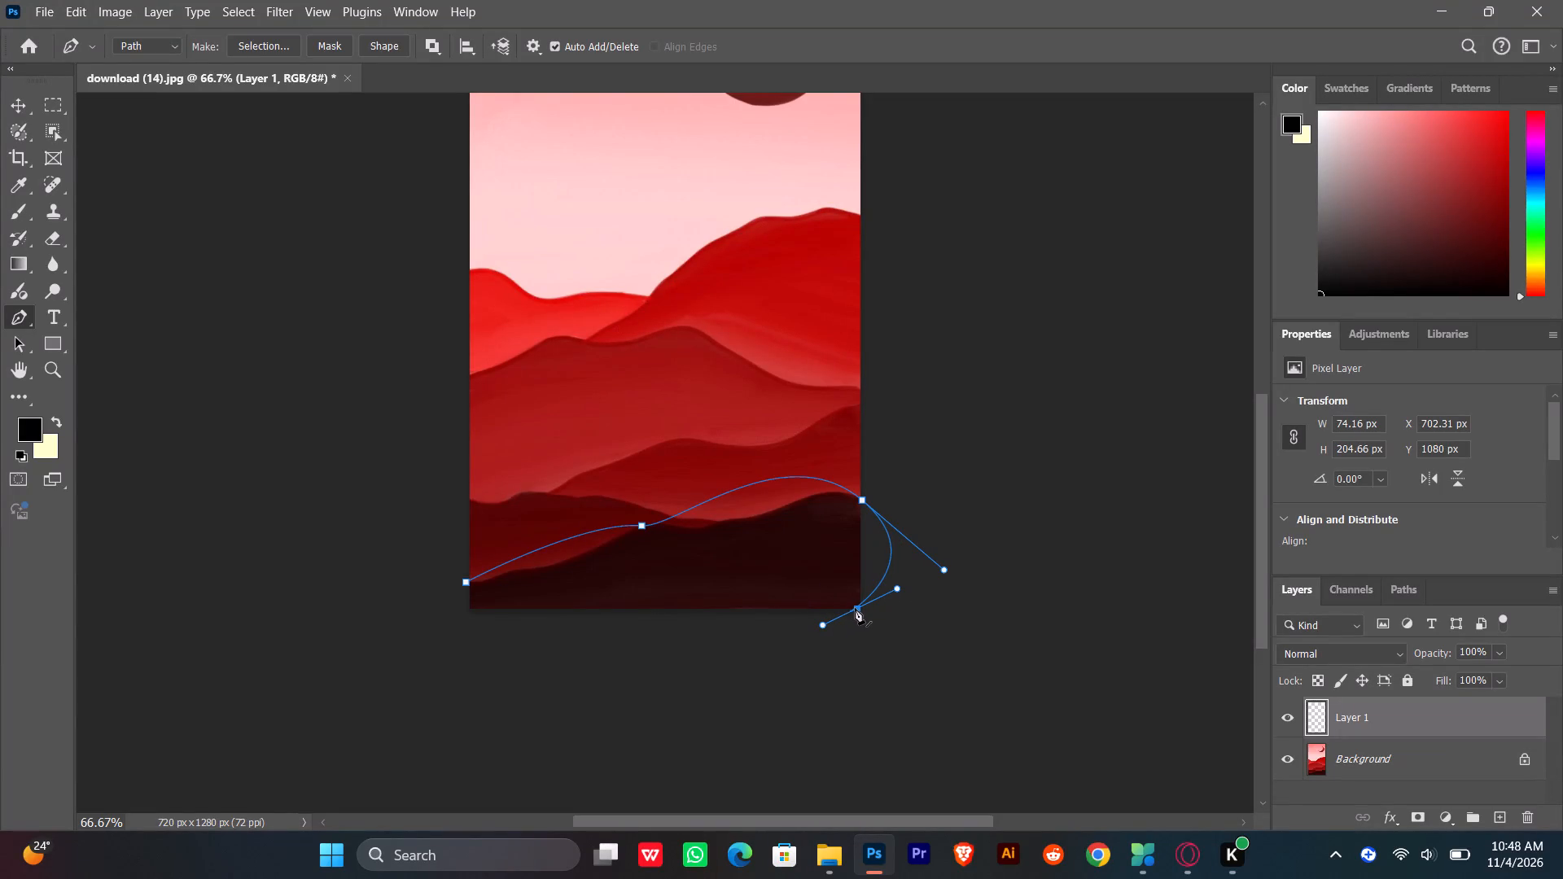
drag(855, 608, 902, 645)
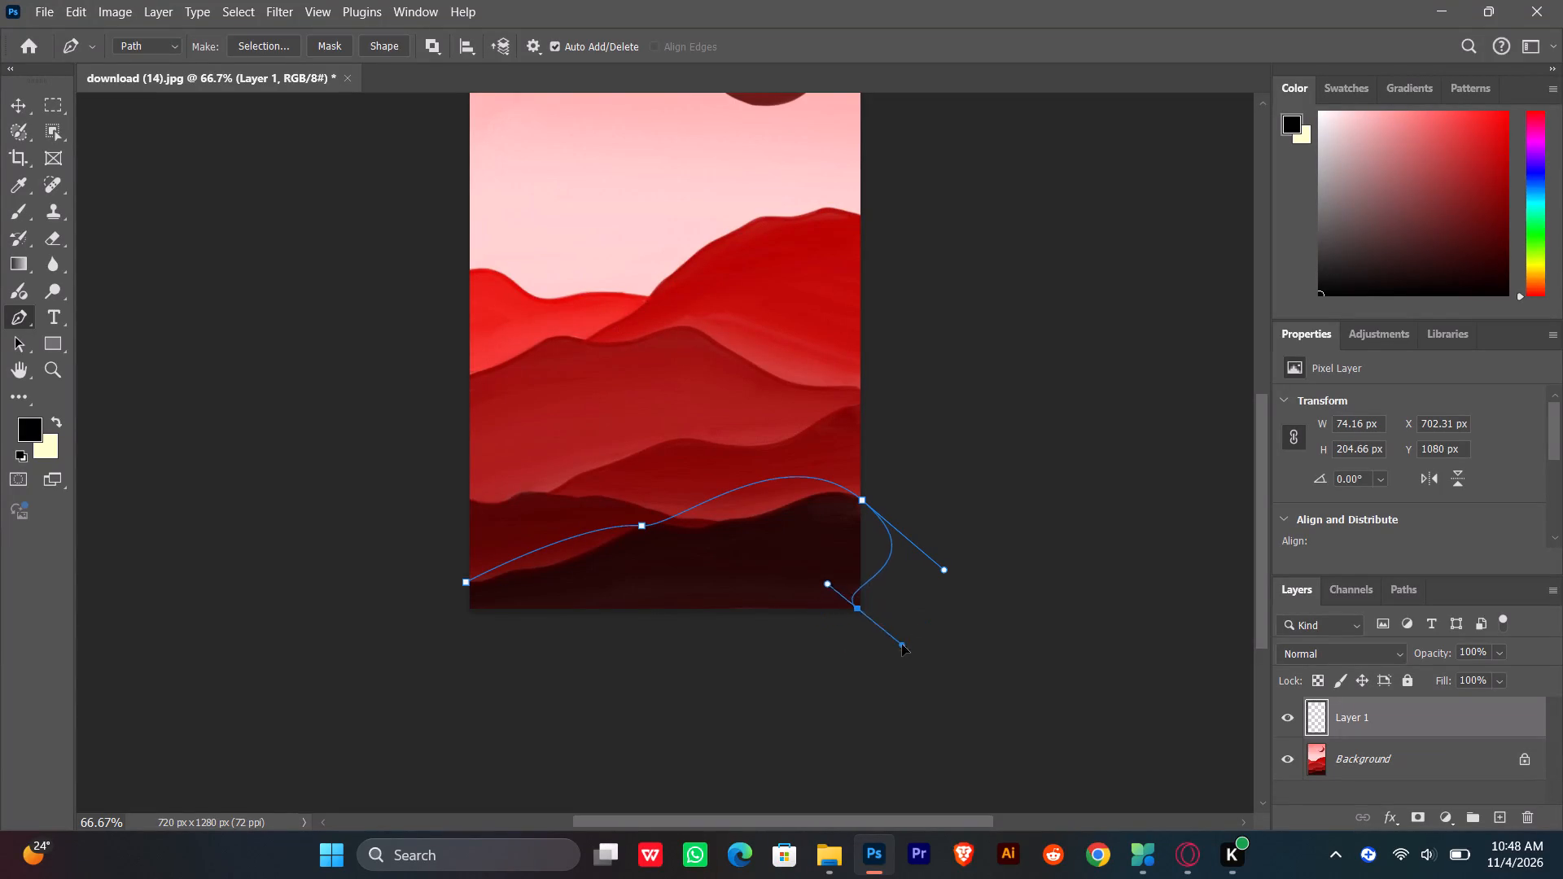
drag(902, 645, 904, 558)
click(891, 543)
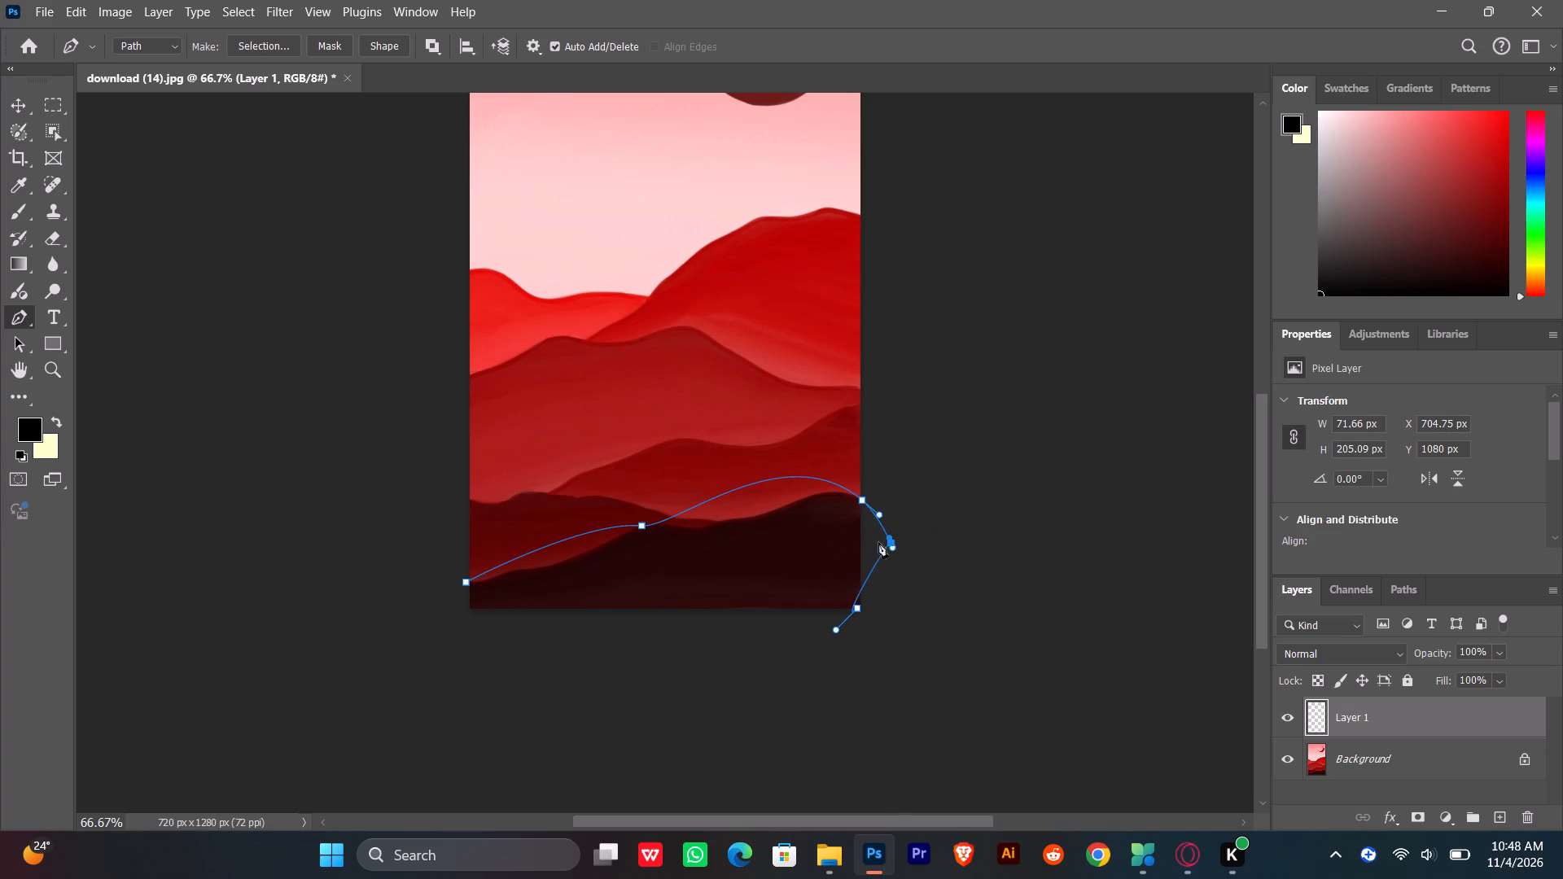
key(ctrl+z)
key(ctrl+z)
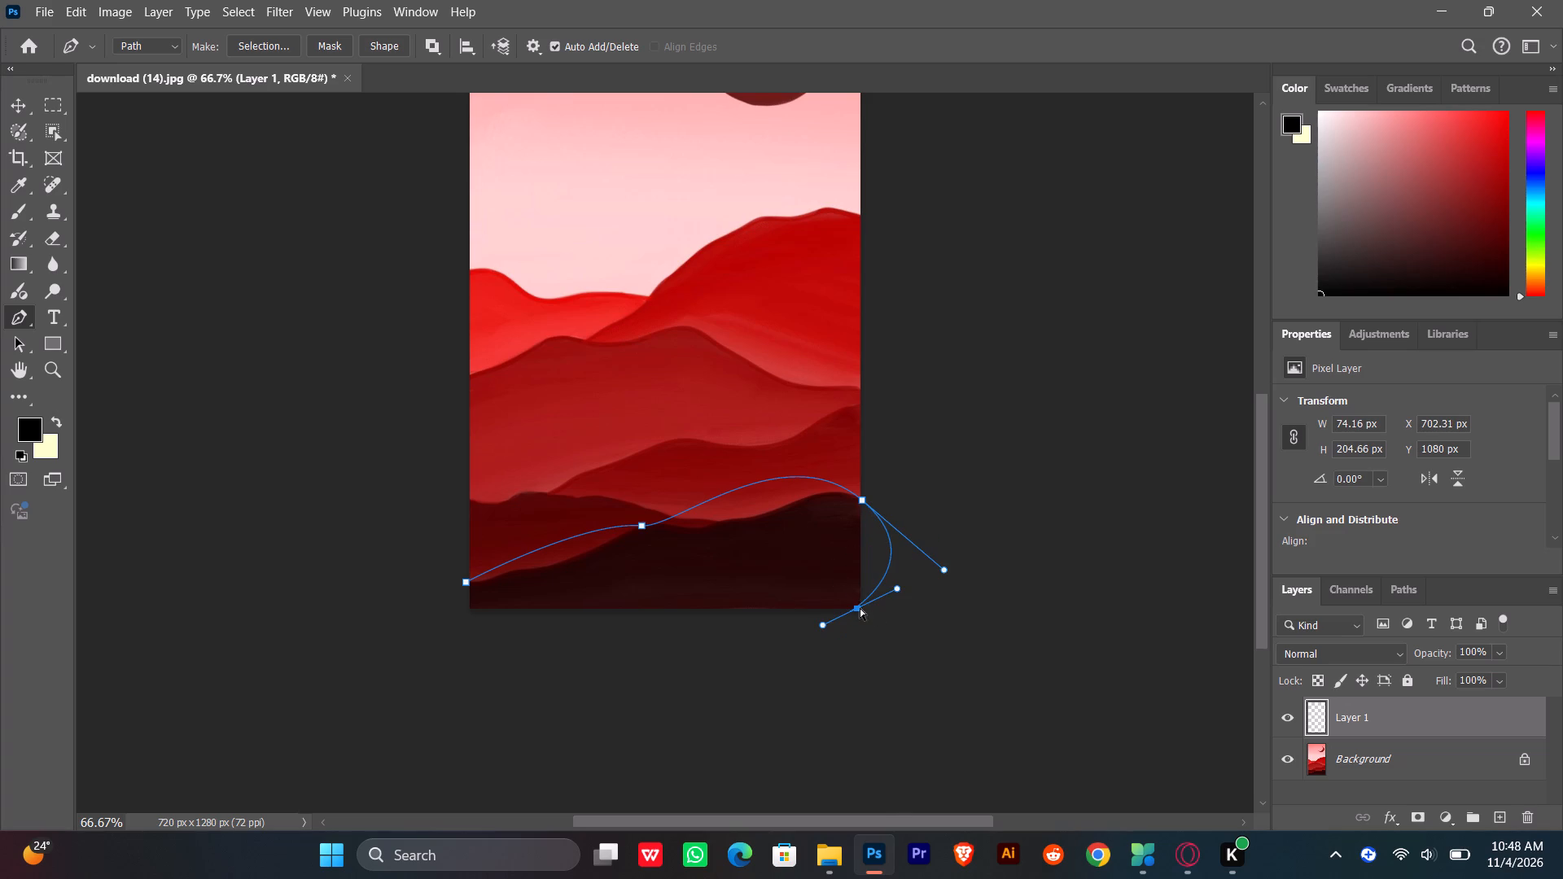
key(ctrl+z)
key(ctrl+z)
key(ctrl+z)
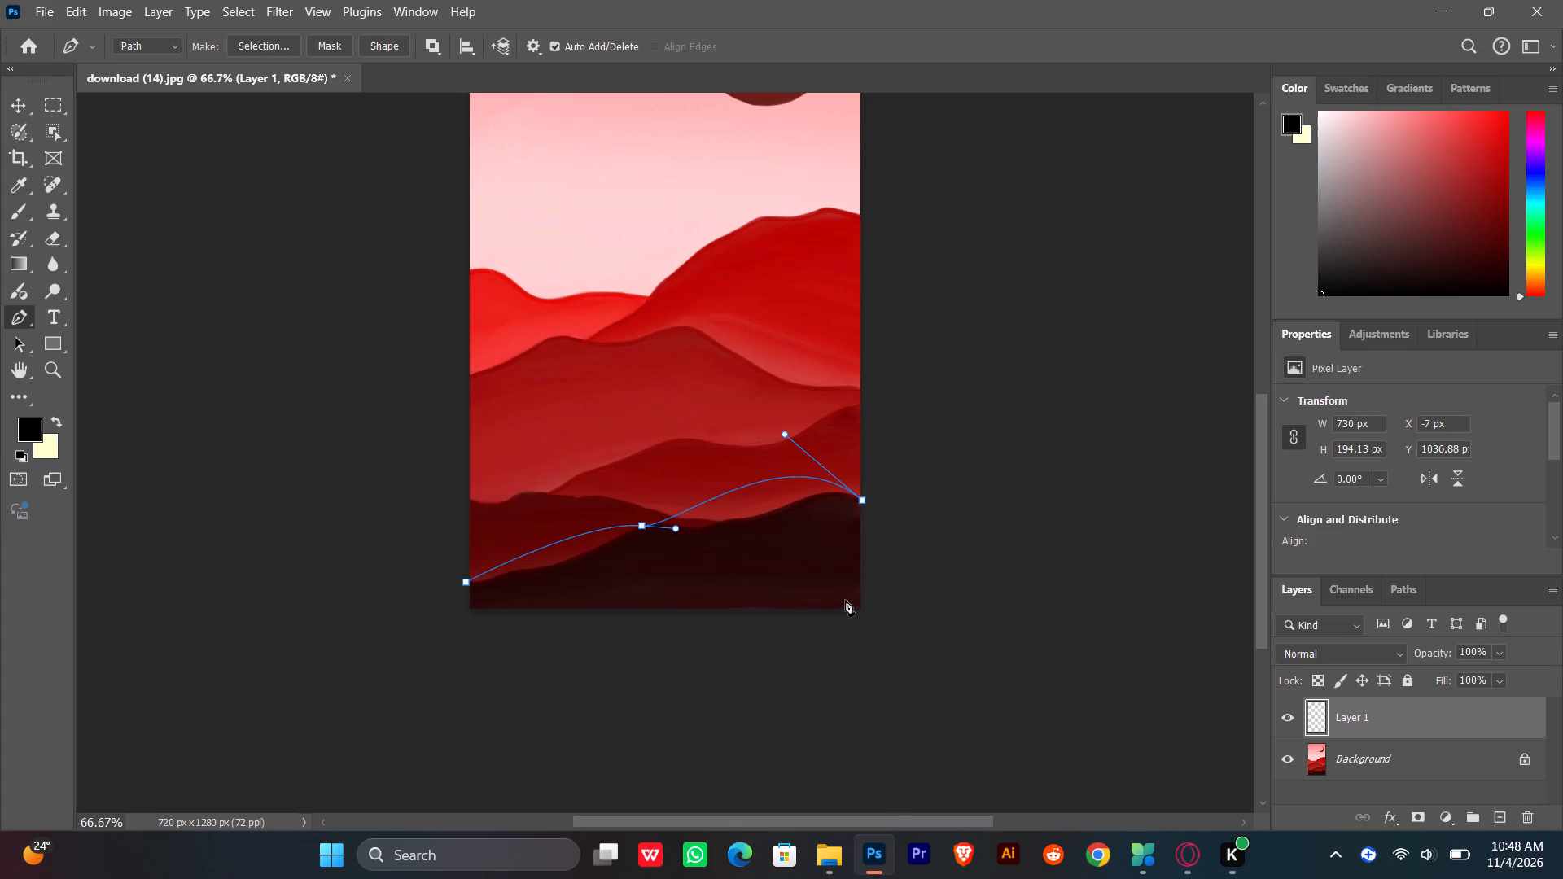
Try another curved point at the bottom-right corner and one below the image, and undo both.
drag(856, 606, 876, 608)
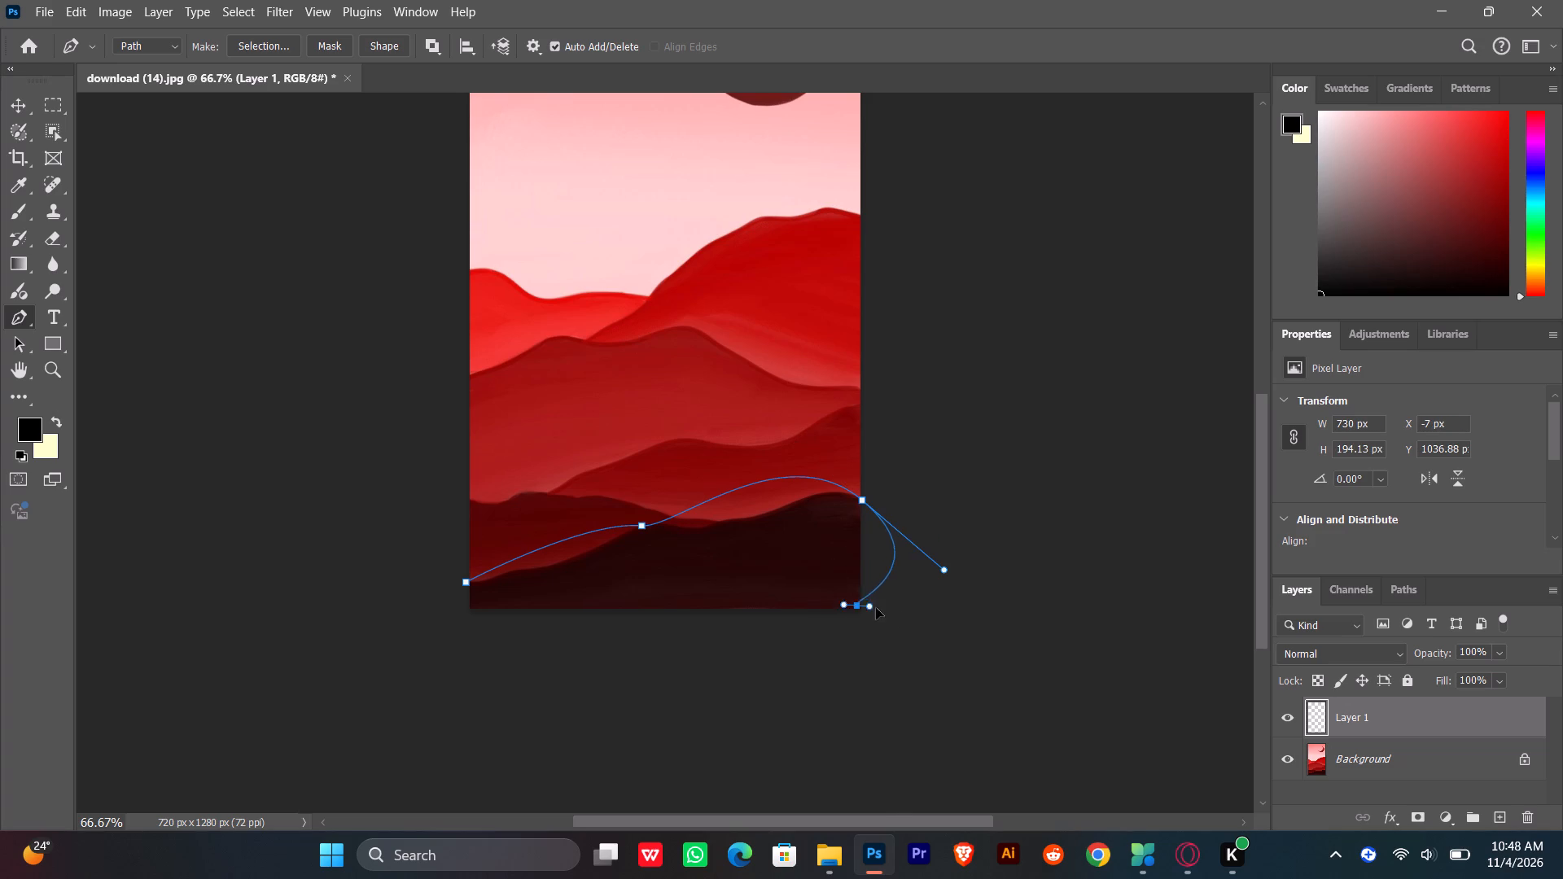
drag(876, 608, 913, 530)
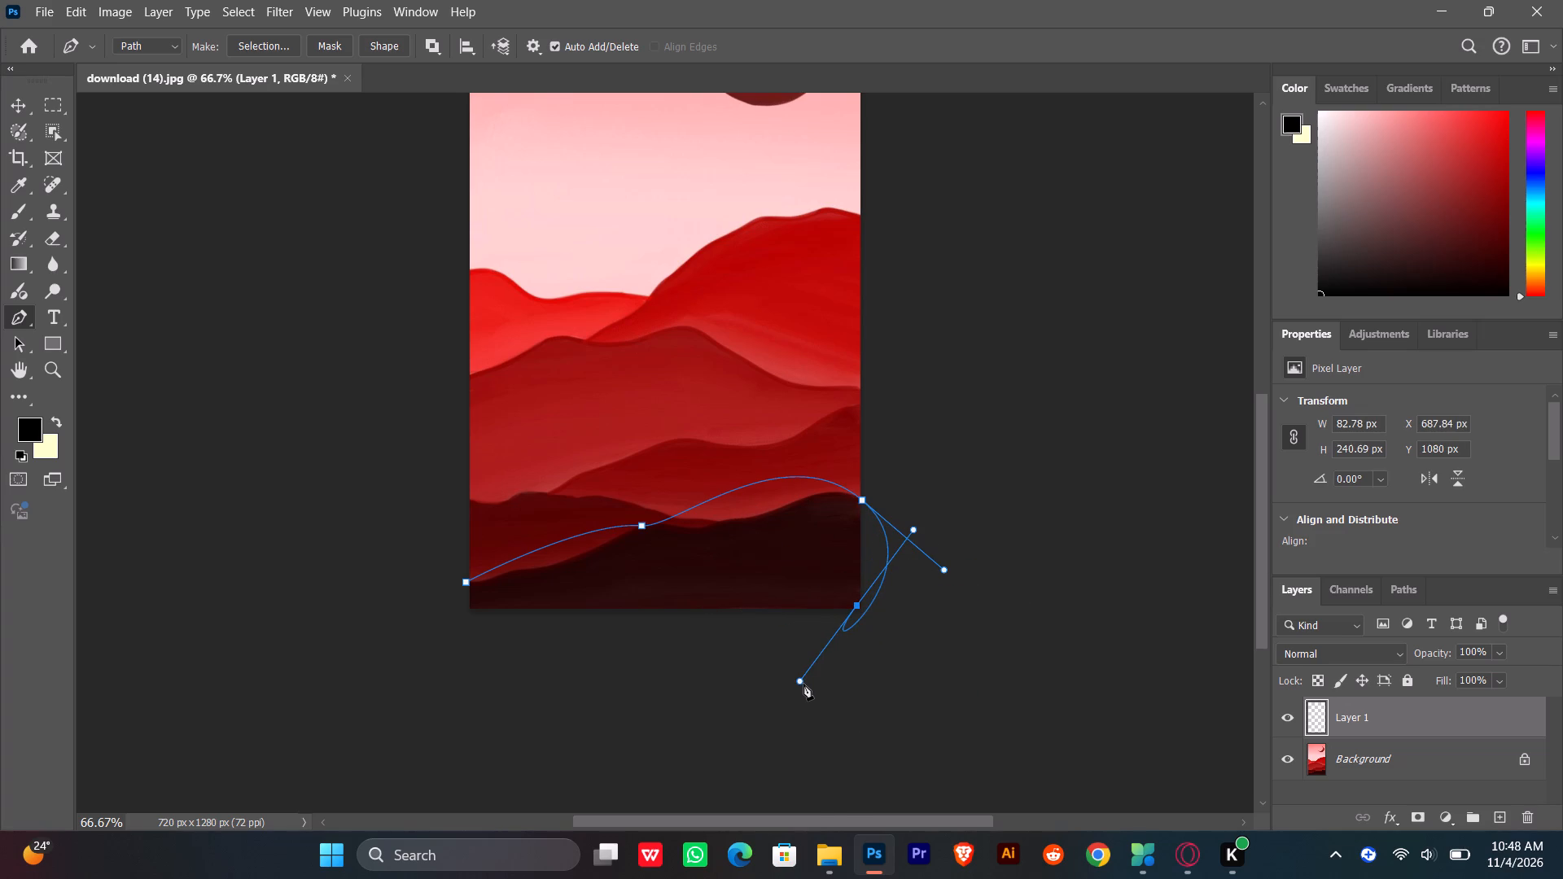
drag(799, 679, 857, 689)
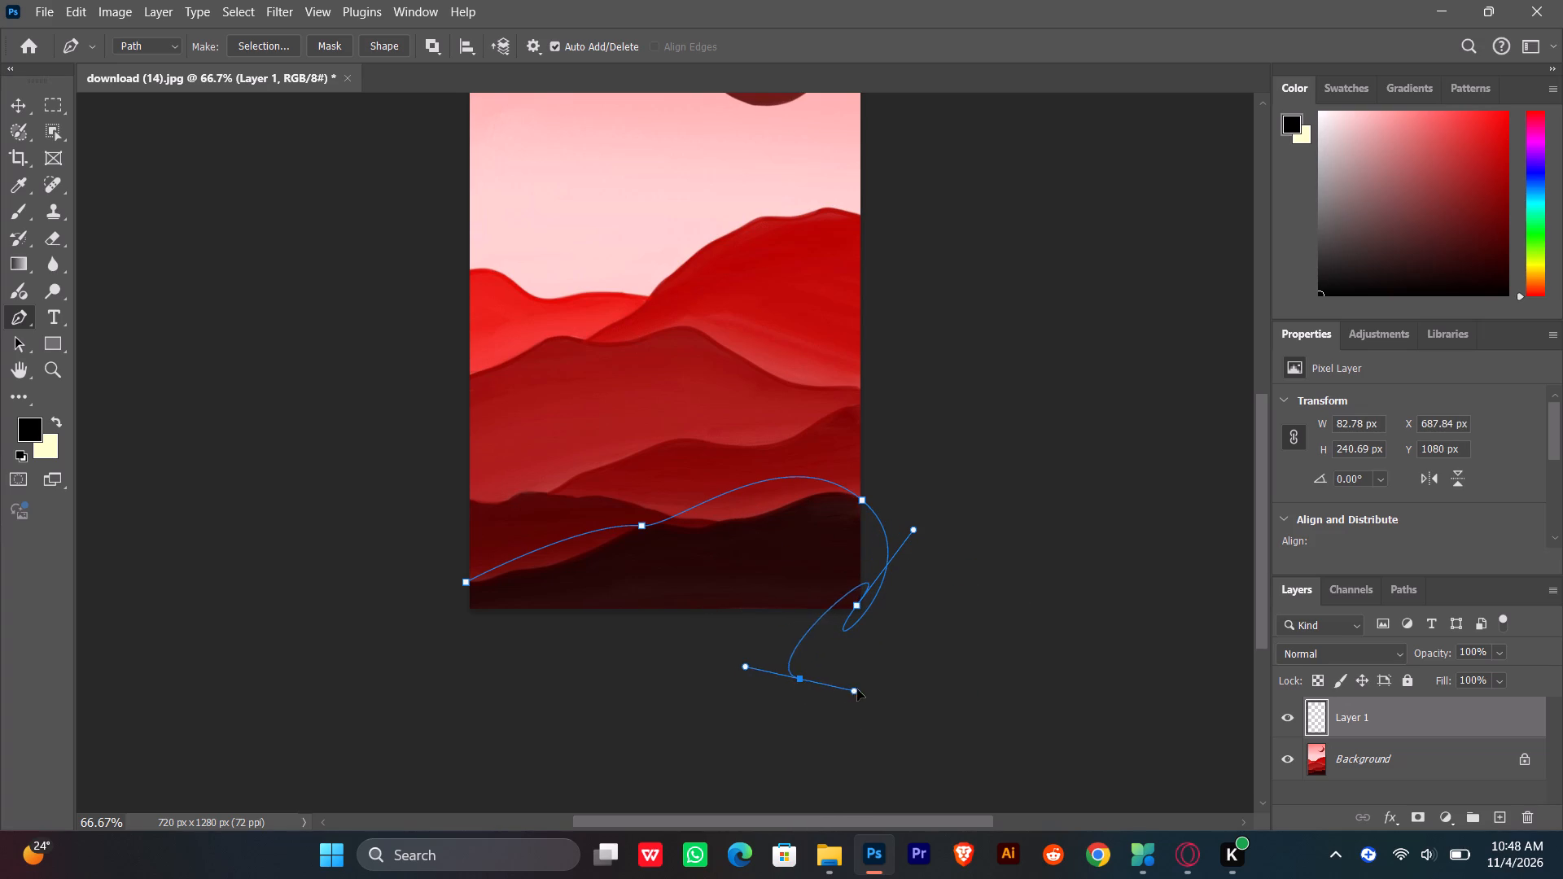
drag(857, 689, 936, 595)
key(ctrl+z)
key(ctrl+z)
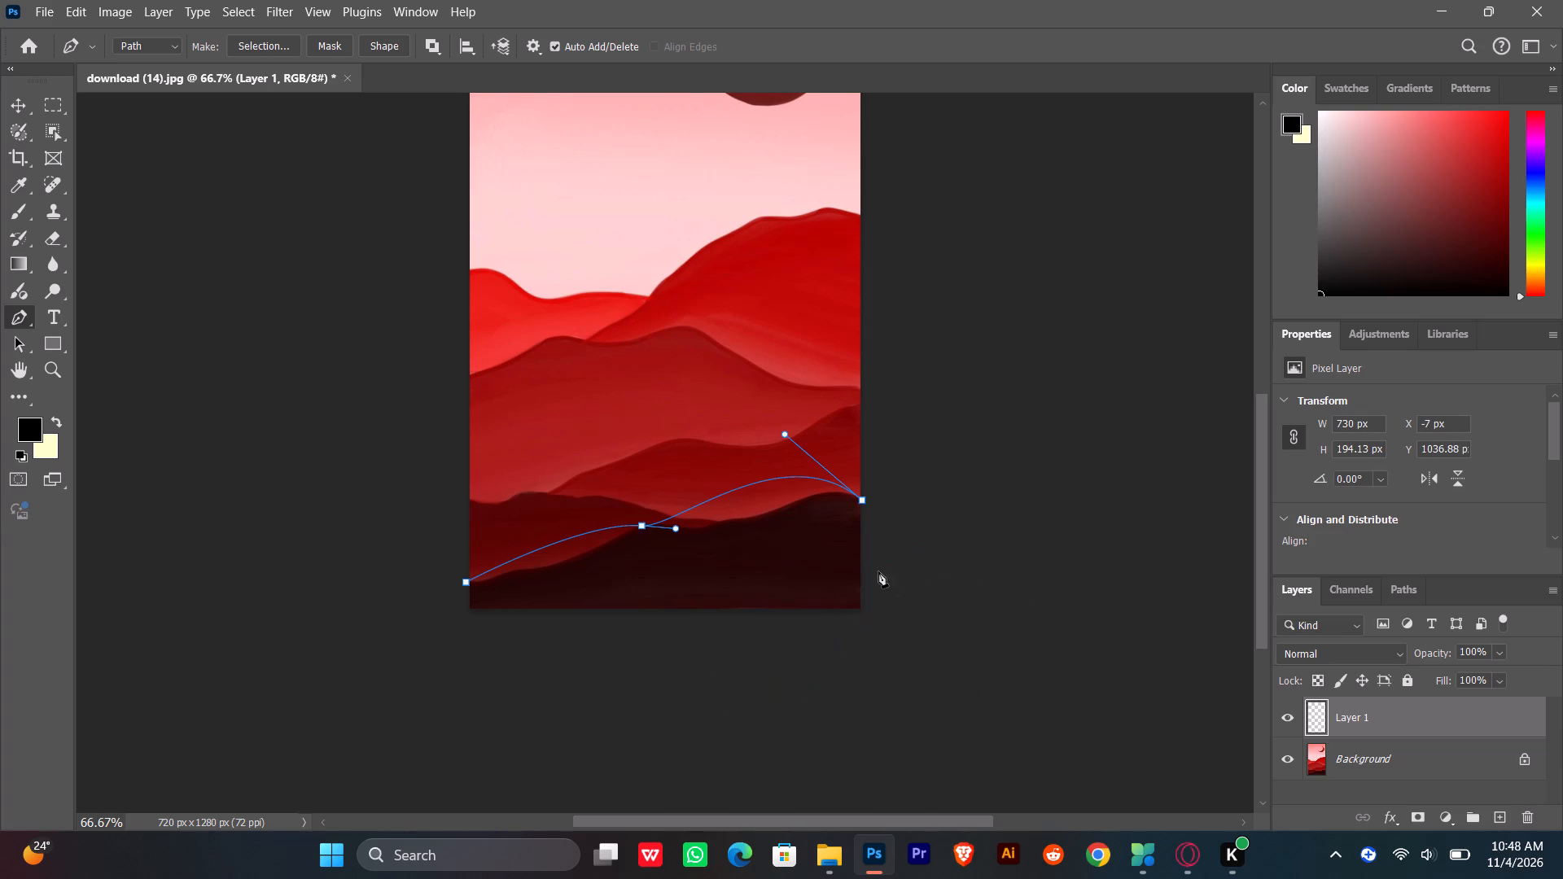
Resume the path from its right-edge point with a handle pulled straight down, and add a point at the image's bottom-right corner.
click(861, 502)
drag(863, 501, 863, 609)
click(863, 609)
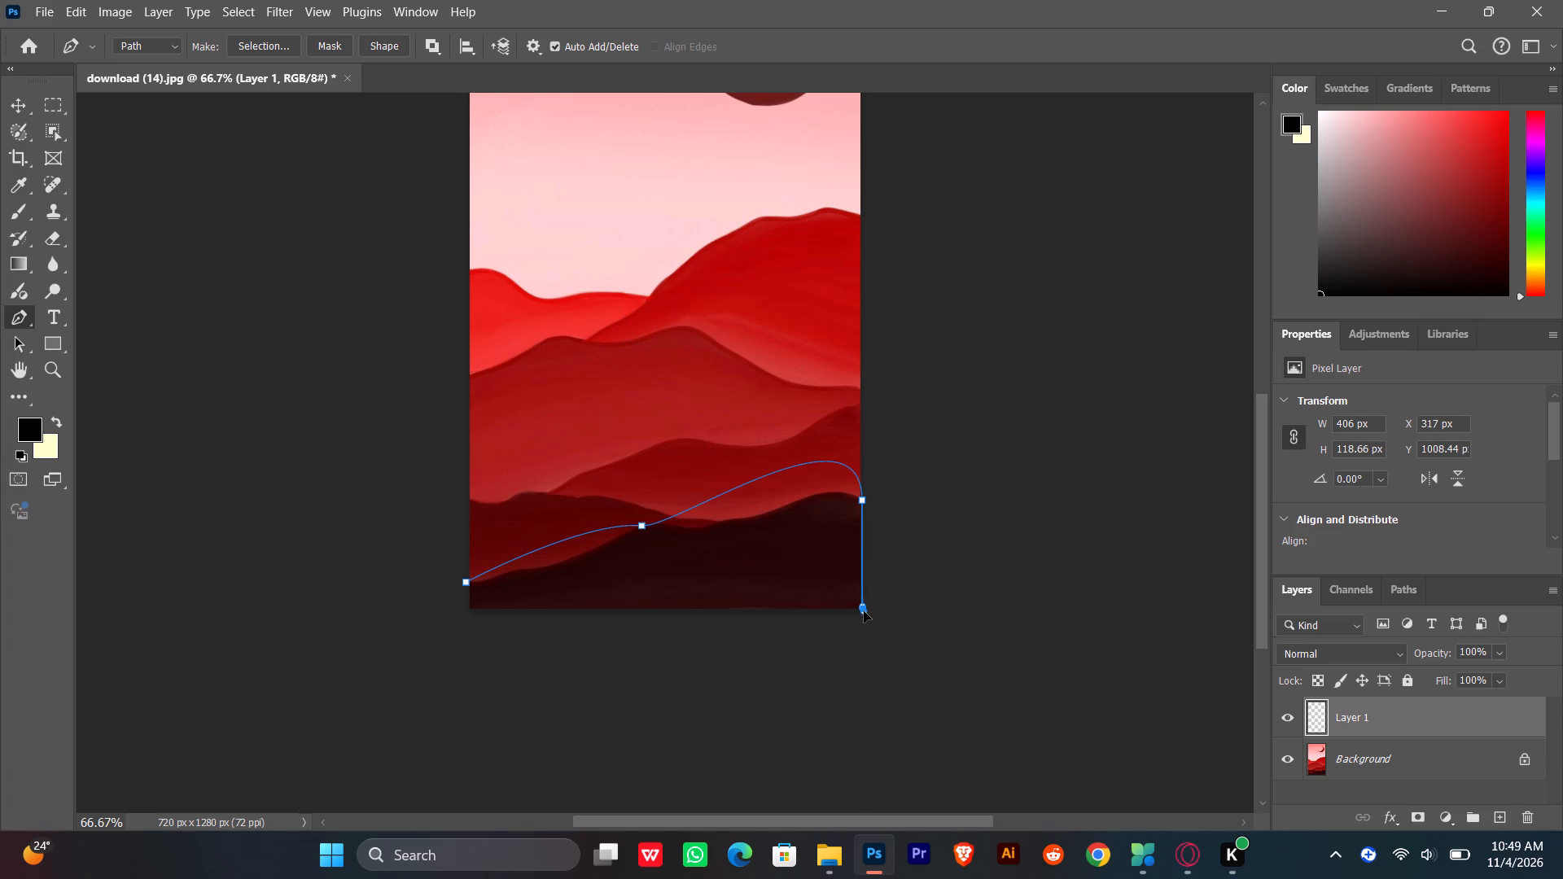
Pull the bottom-right corner point's handle along the image's bottom edge to the bottom-left corner.
drag(864, 609, 650, 603)
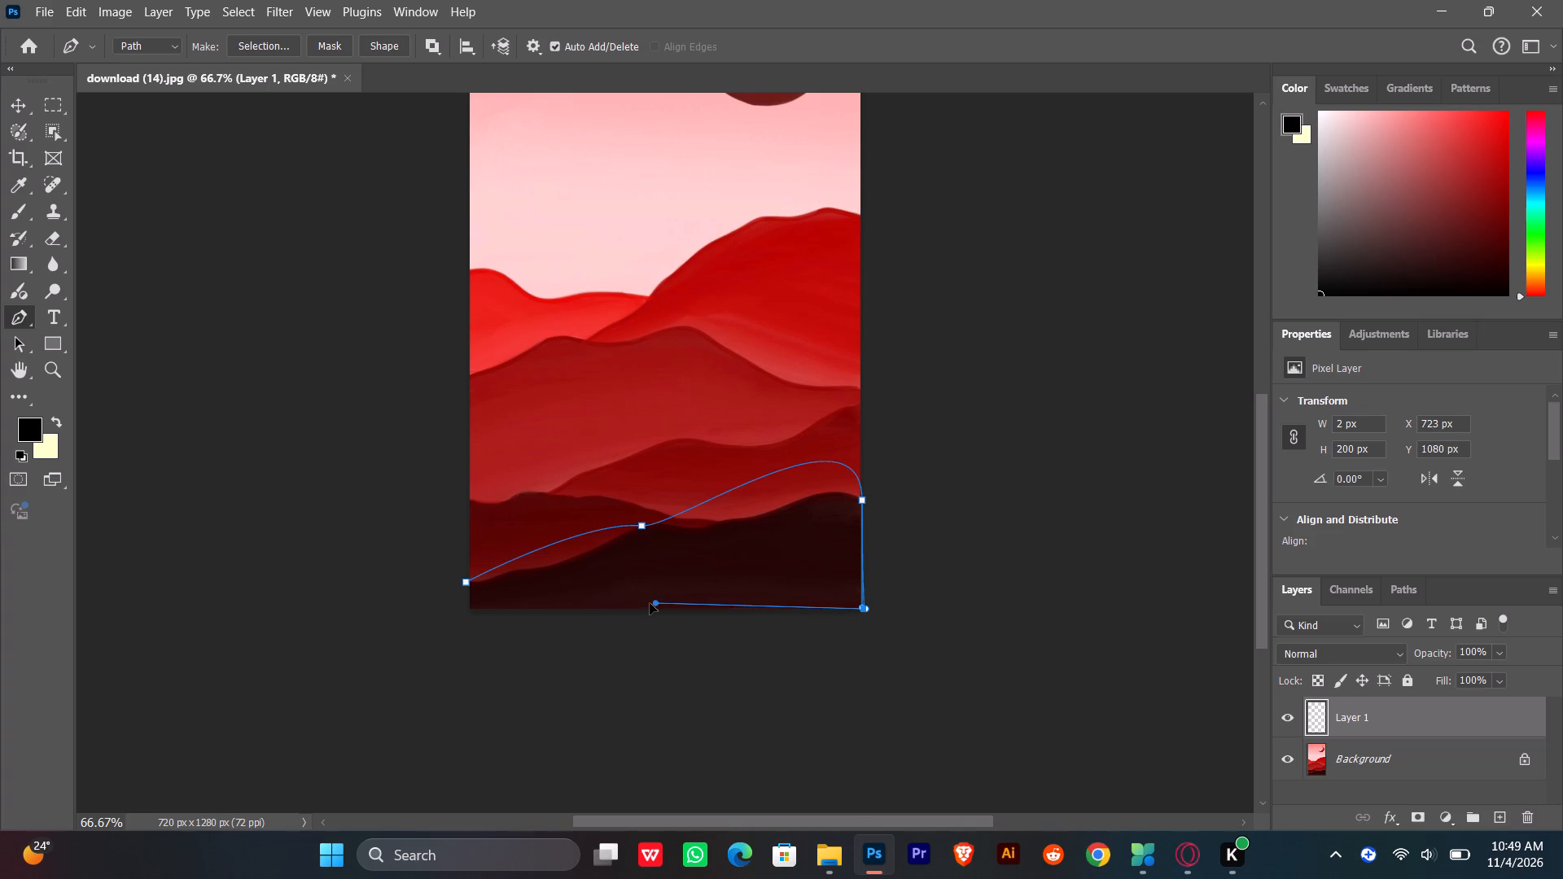
drag(650, 603, 470, 610)
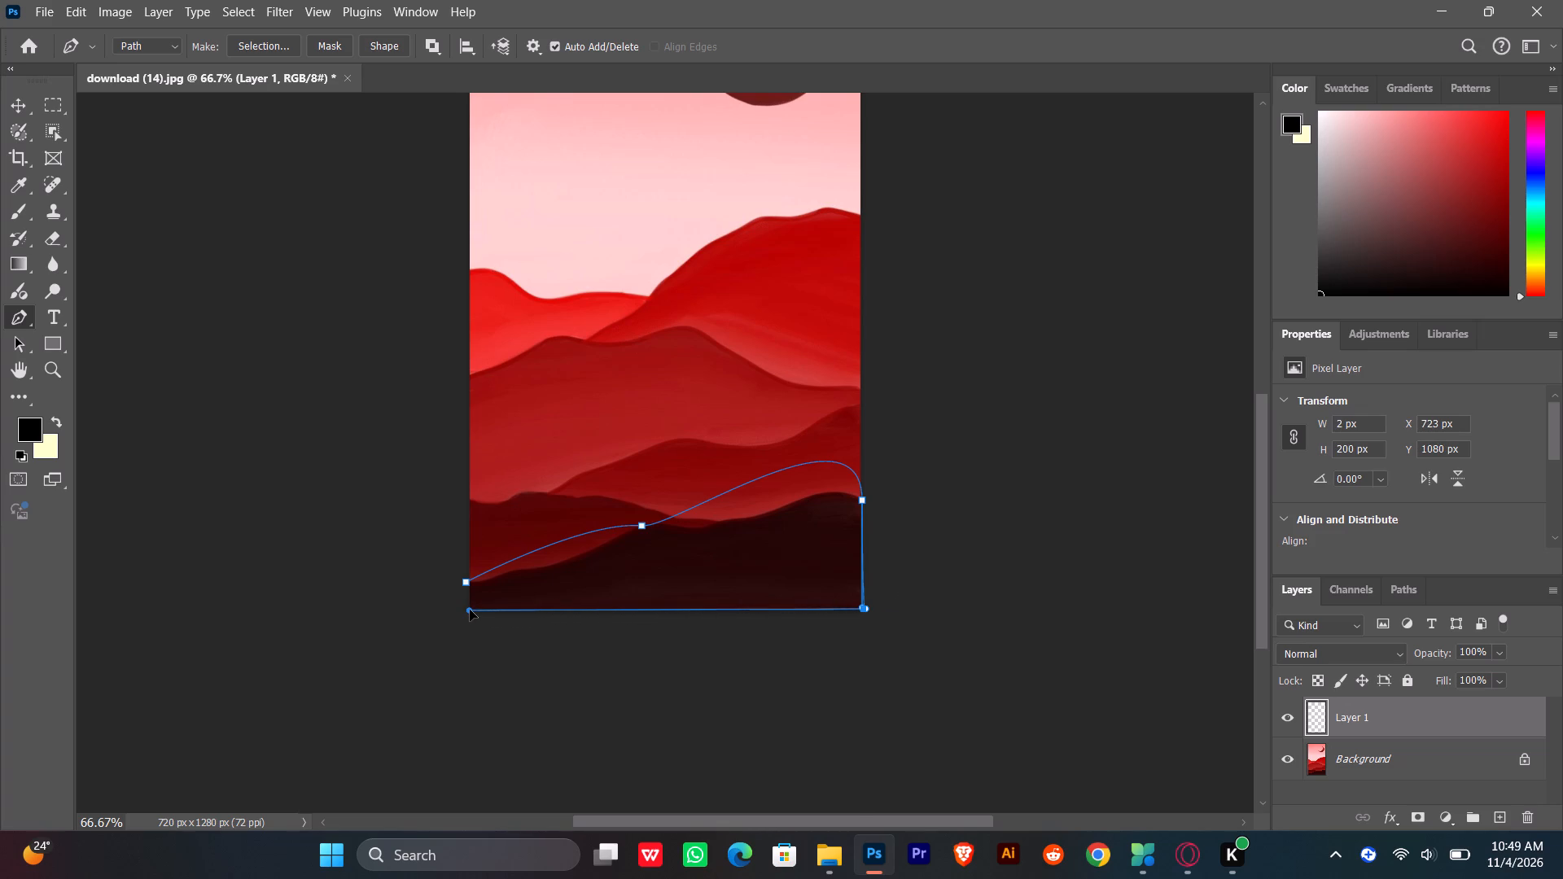
drag(470, 610, 472, 609)
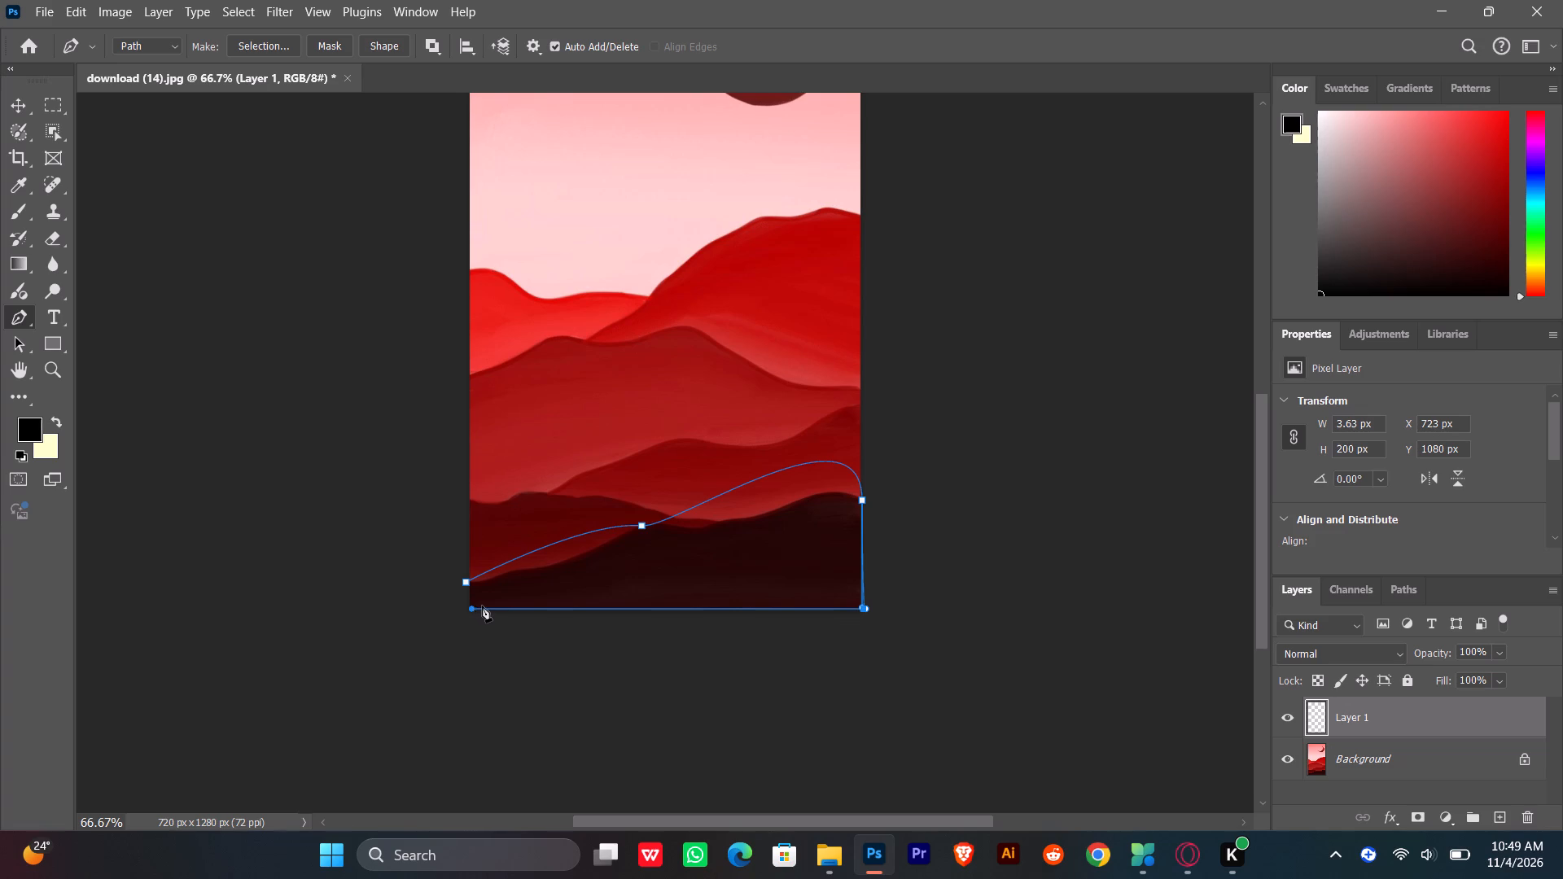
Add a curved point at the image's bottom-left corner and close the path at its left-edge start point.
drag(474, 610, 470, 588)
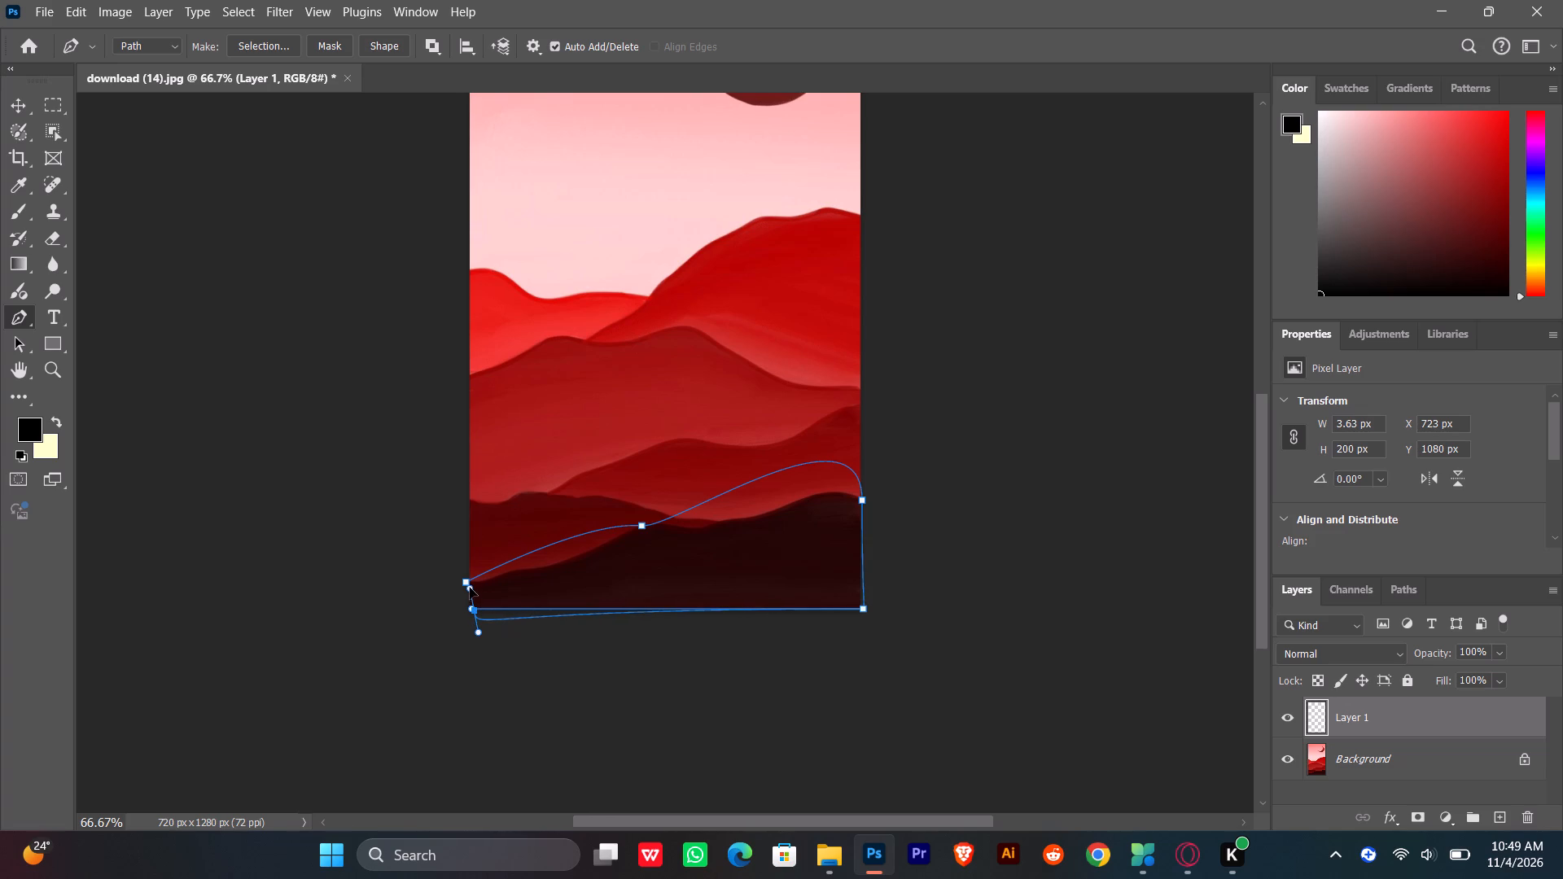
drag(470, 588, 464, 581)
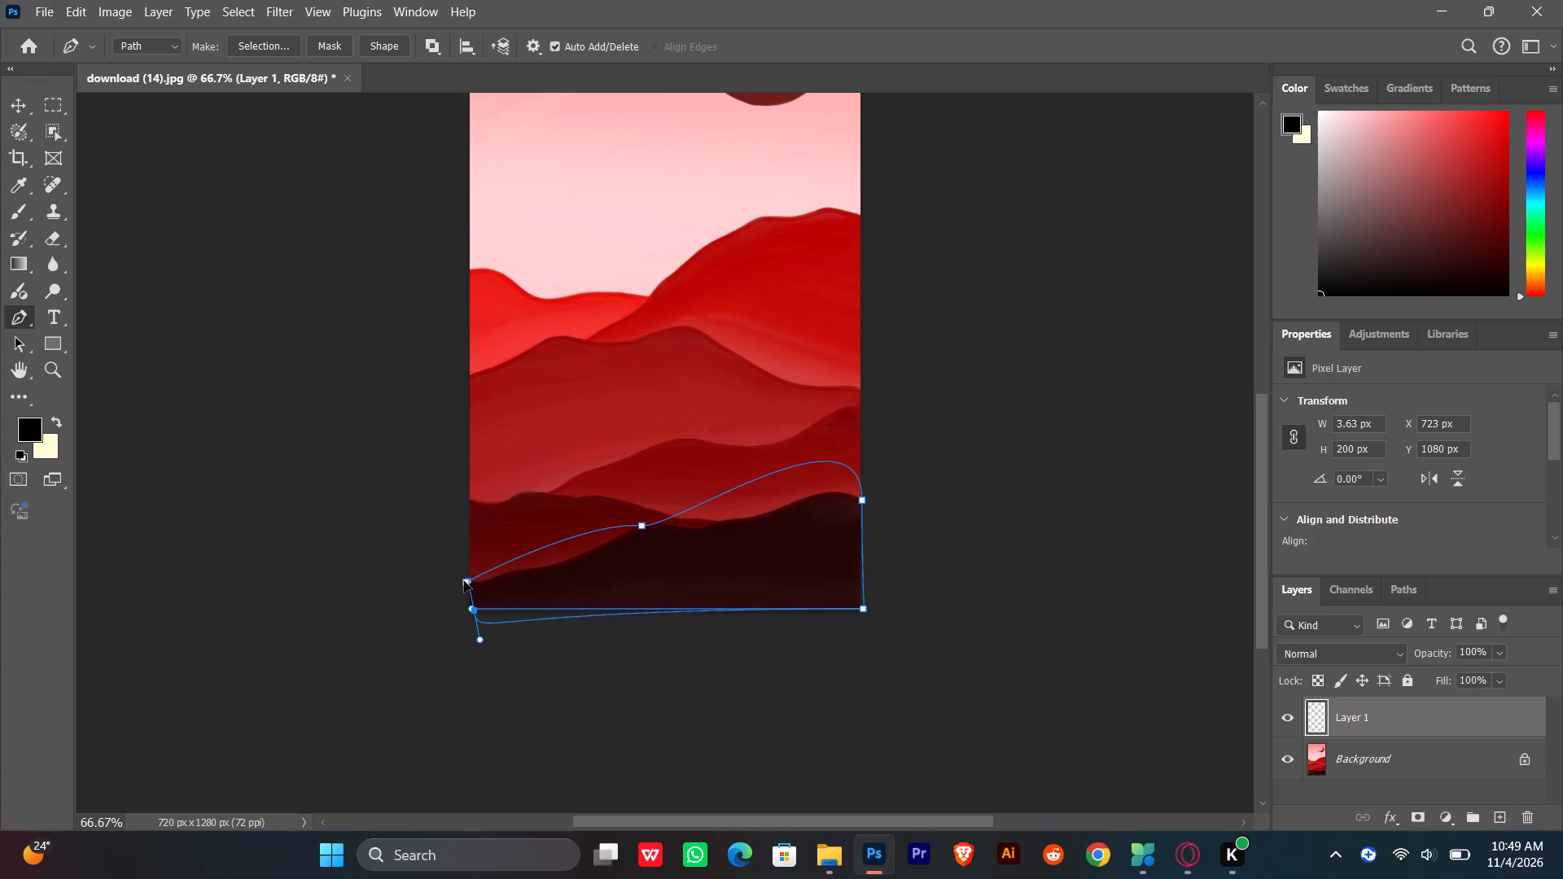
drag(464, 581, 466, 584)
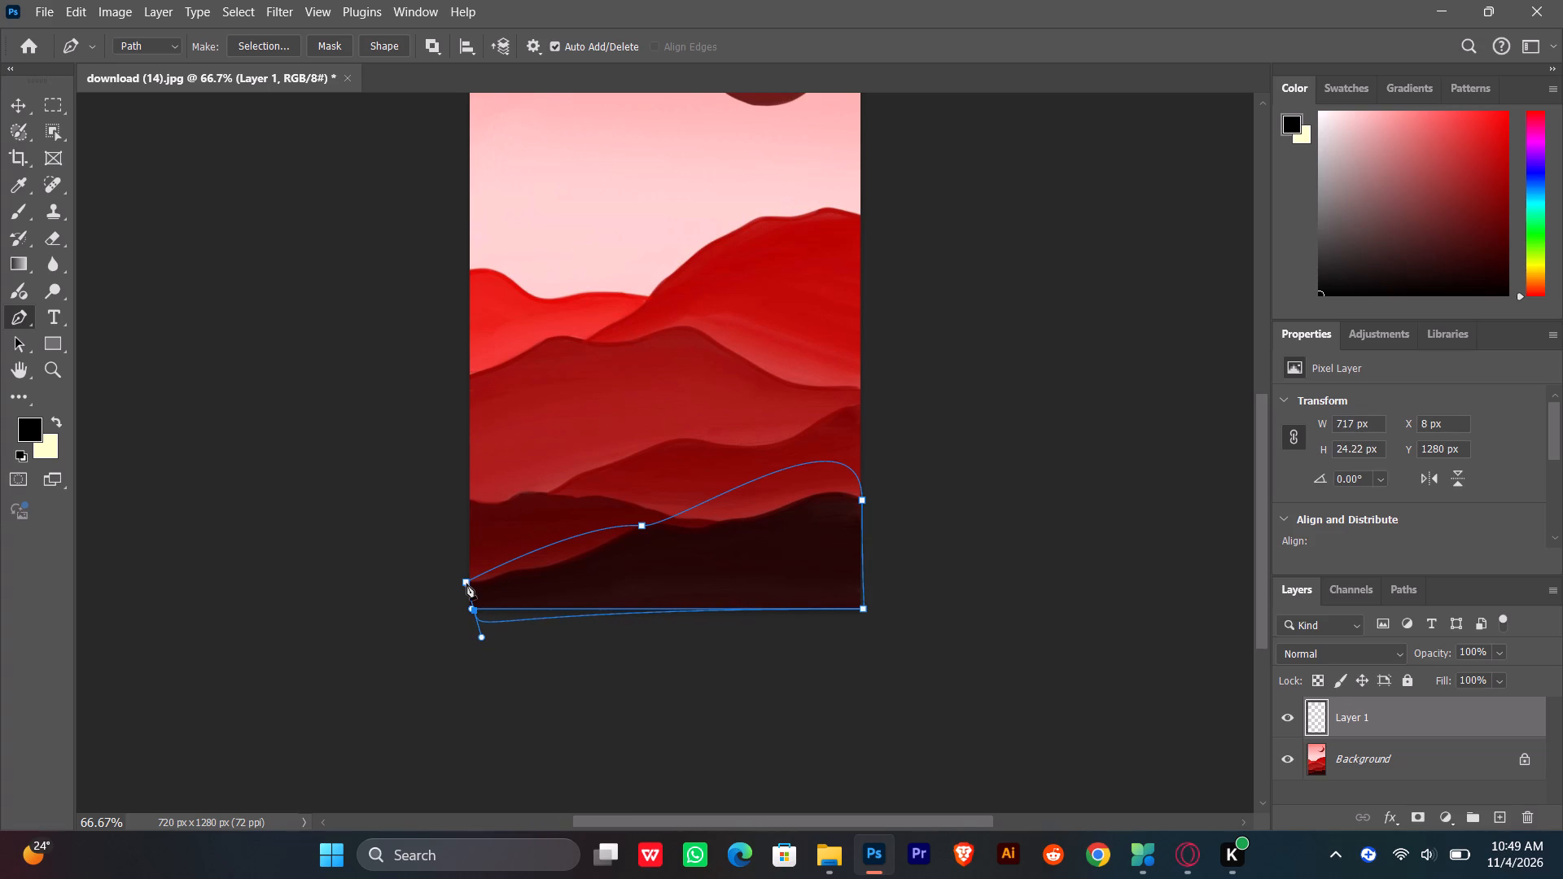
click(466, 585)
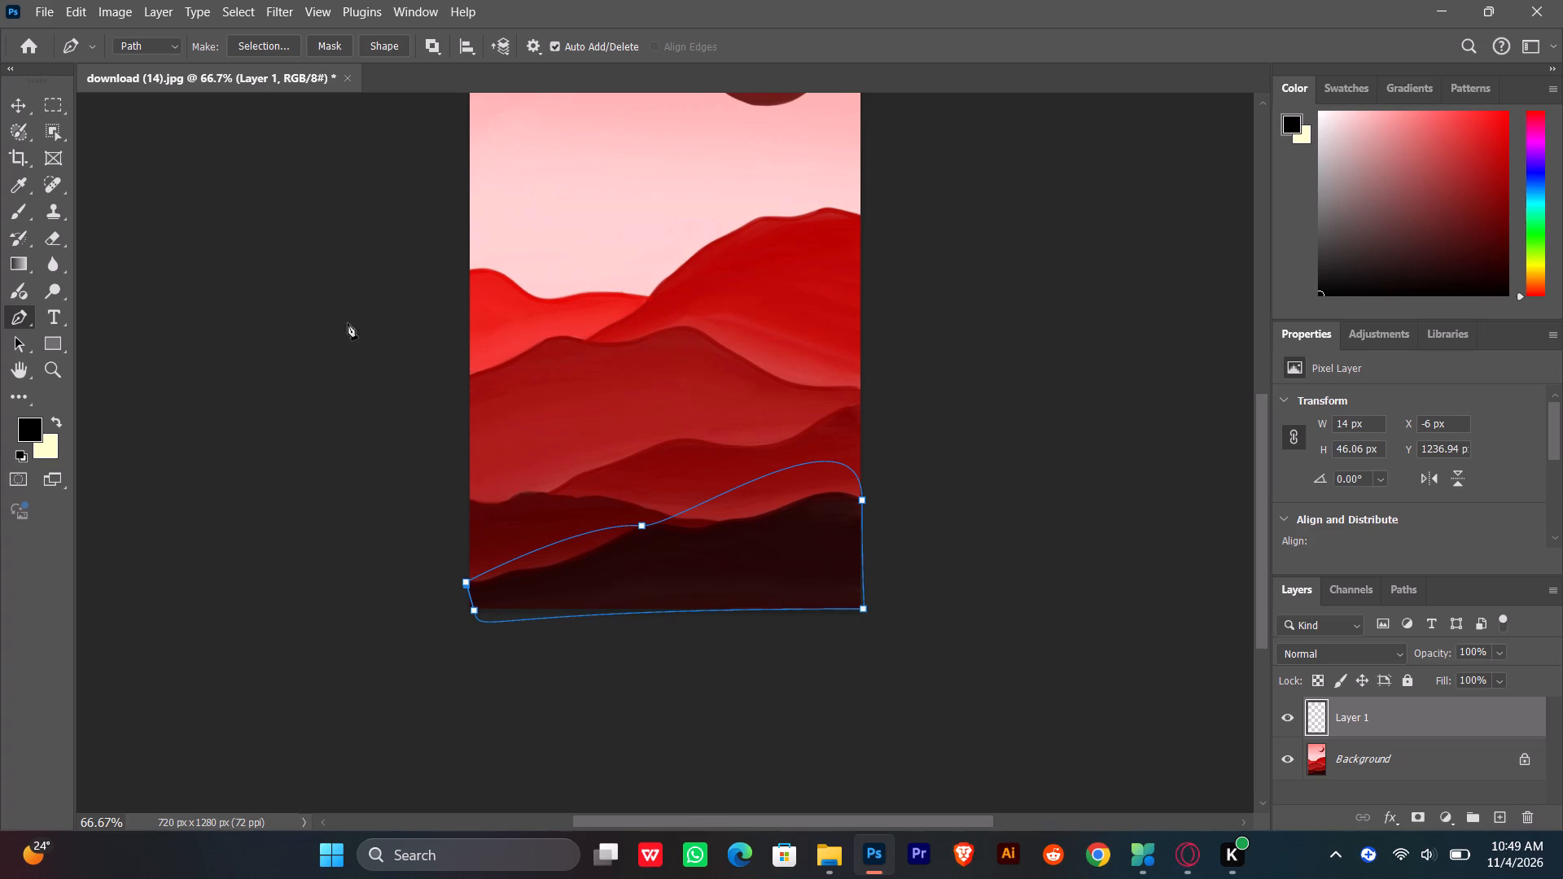
Set the background color to dark grey #333333.
click(50, 456)
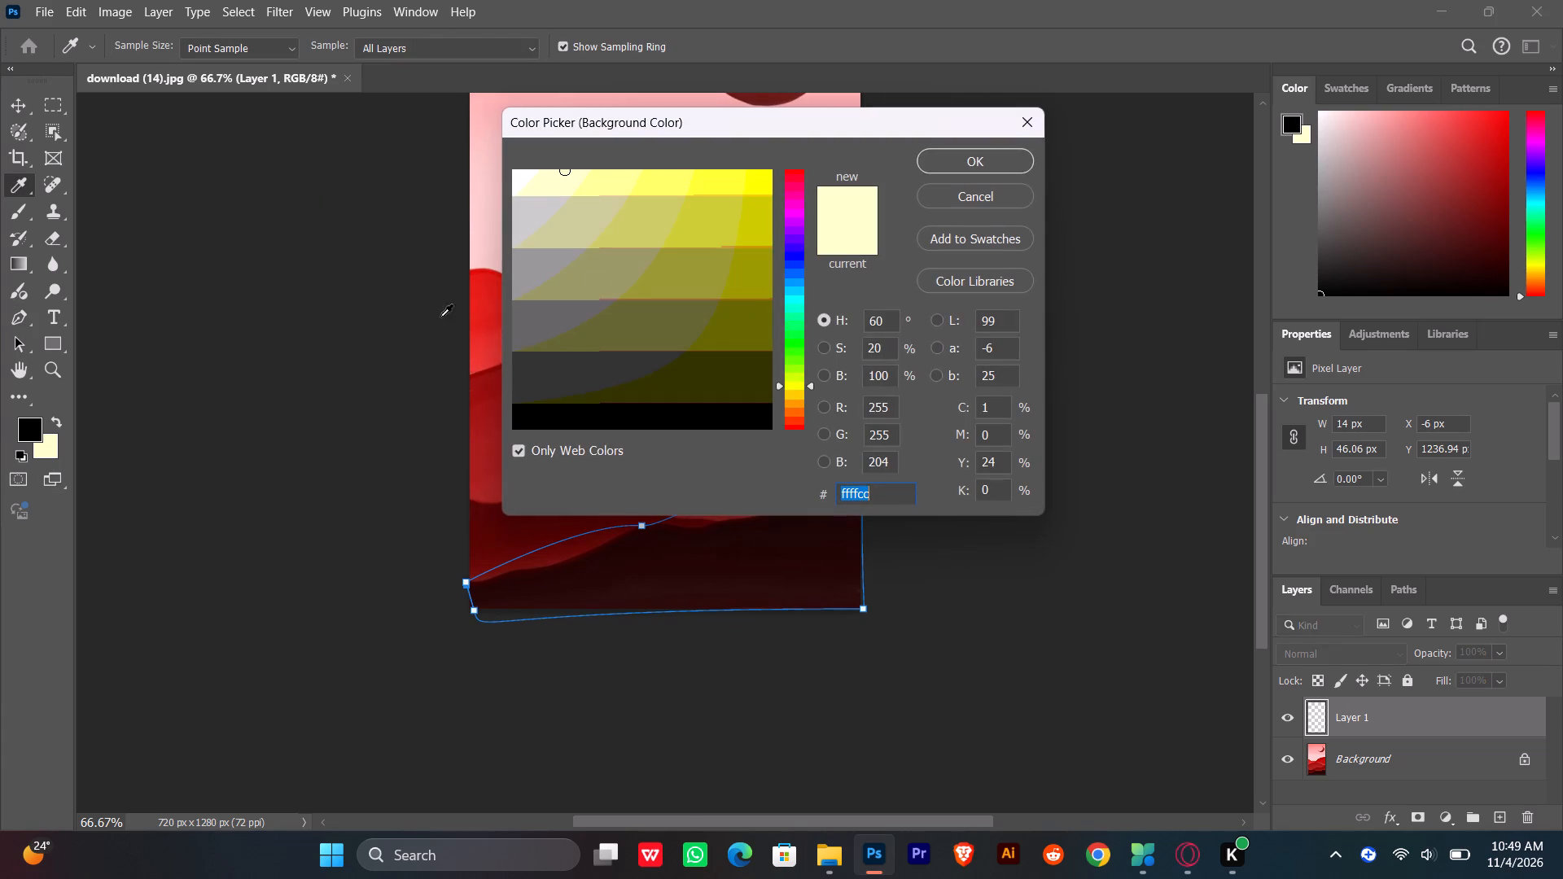
click(799, 407)
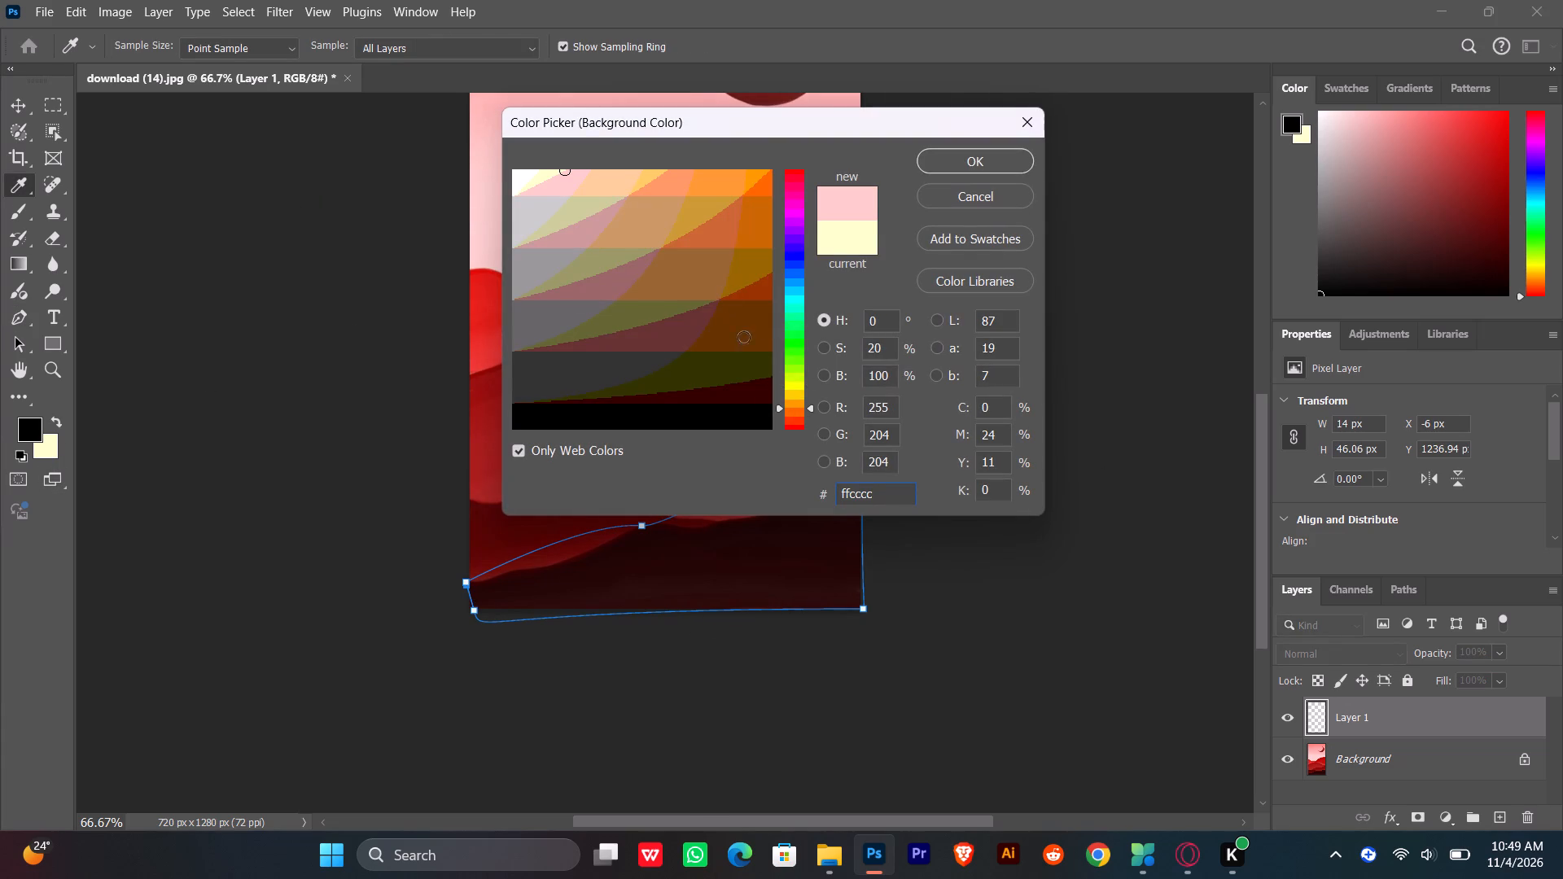
click(794, 412)
drag(746, 354, 749, 385)
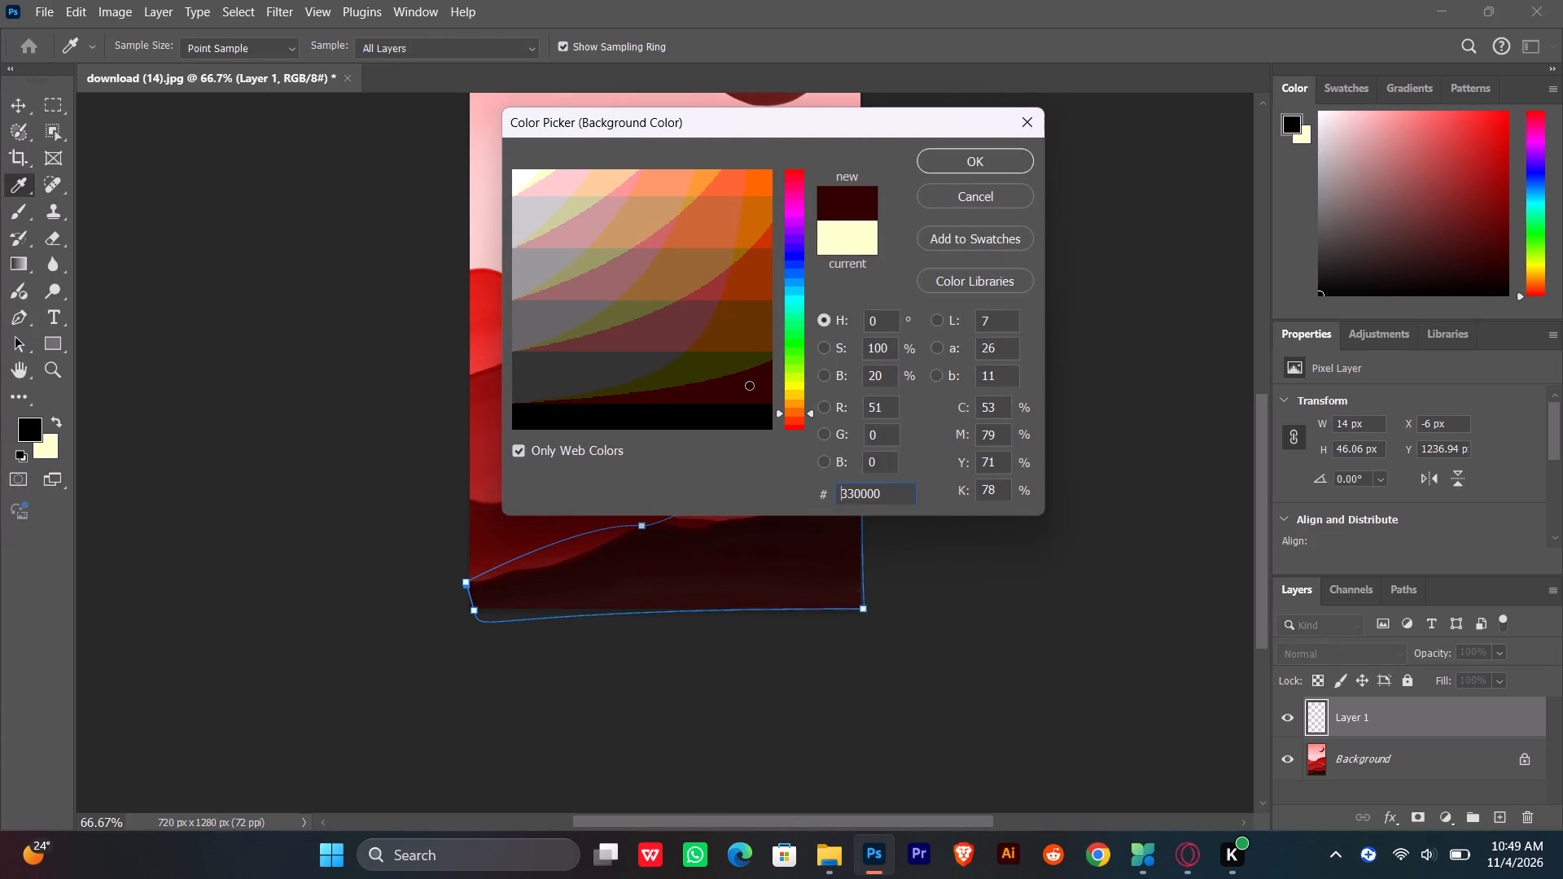
drag(749, 385, 748, 386)
click(748, 387)
drag(764, 375, 751, 378)
click(694, 390)
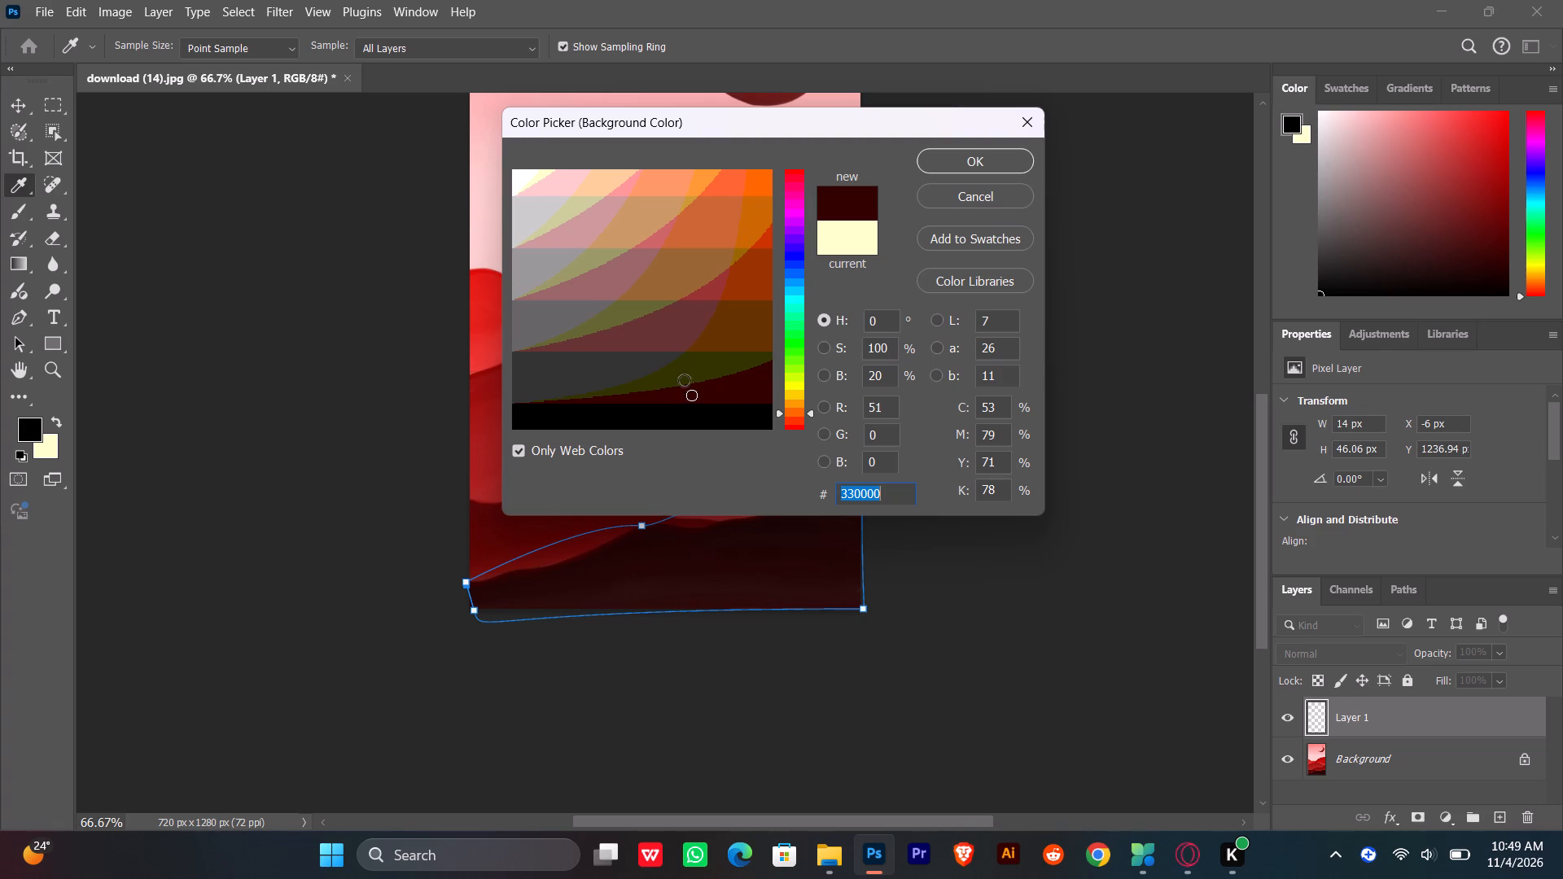
drag(684, 380, 733, 319)
click(733, 317)
drag(743, 278, 769, 269)
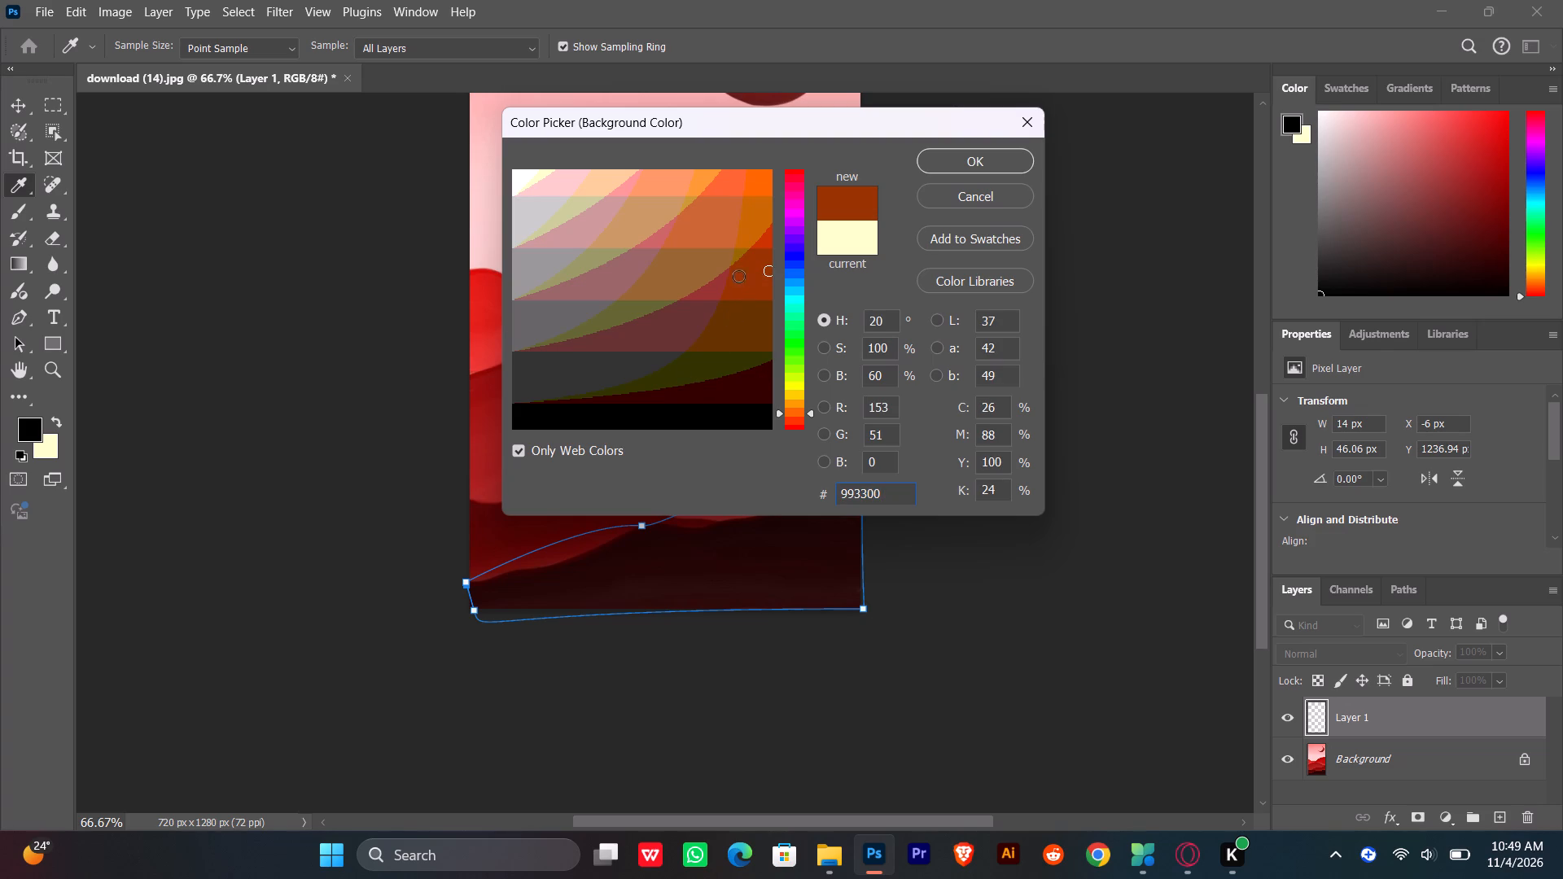
drag(695, 308, 629, 337)
click(689, 321)
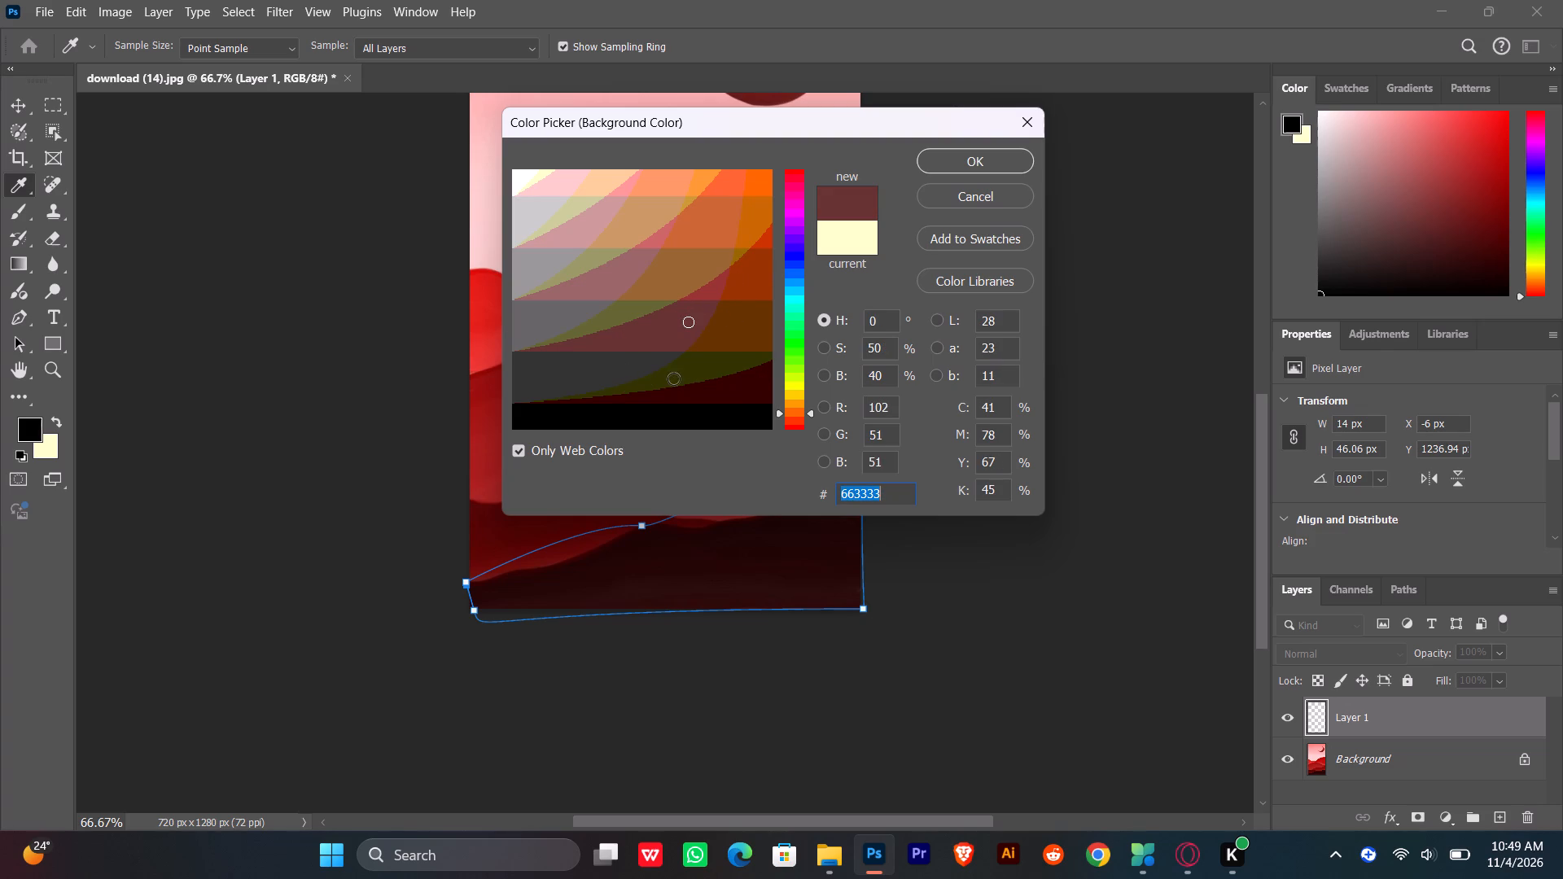
click(791, 422)
click(711, 335)
click(751, 328)
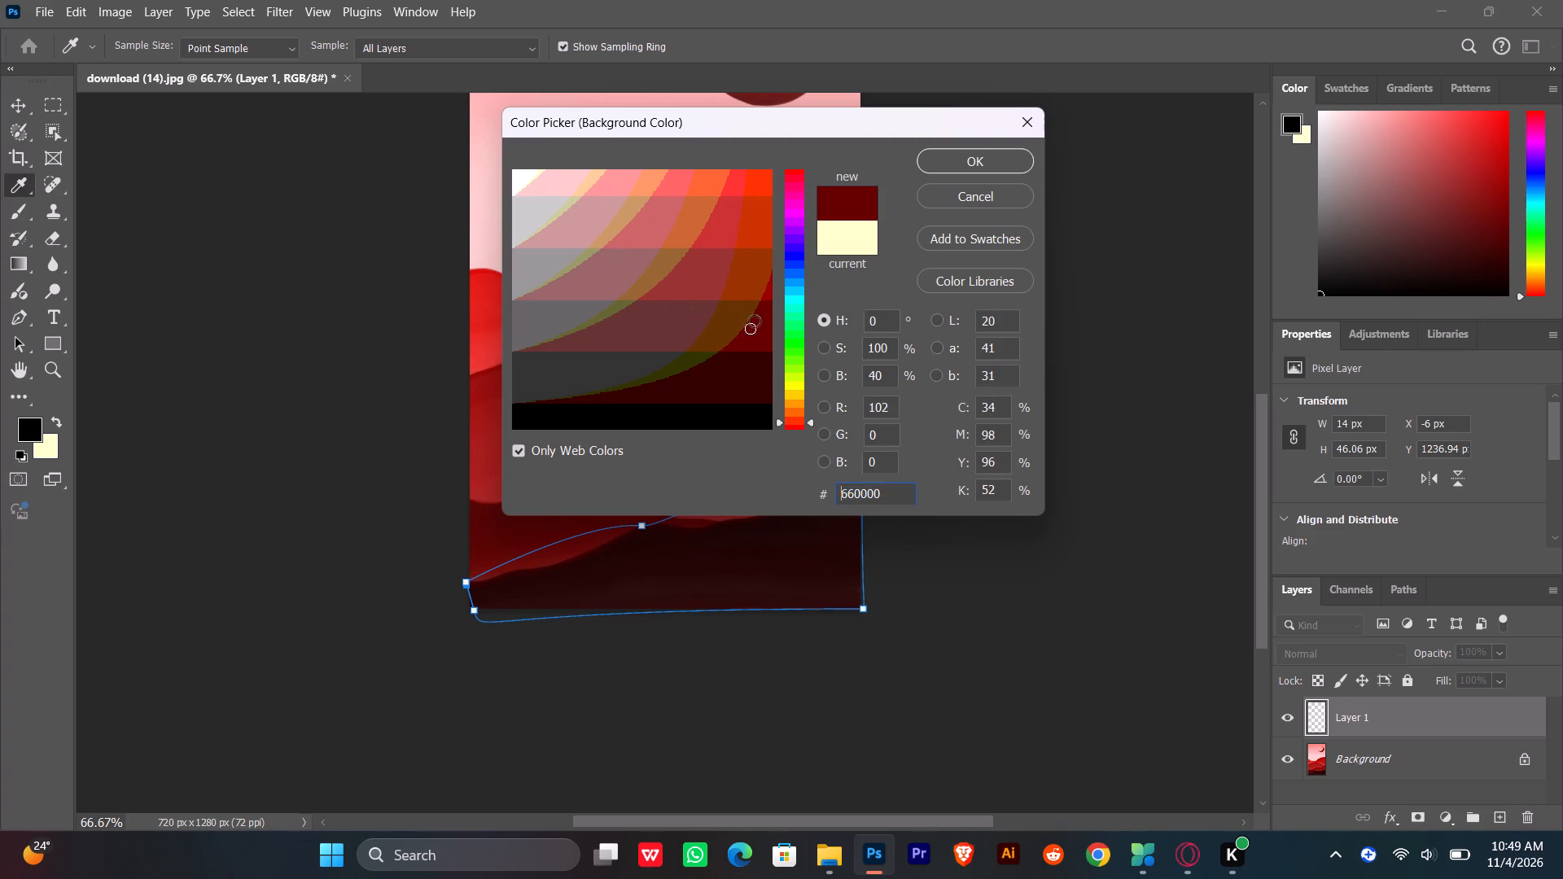
click(754, 296)
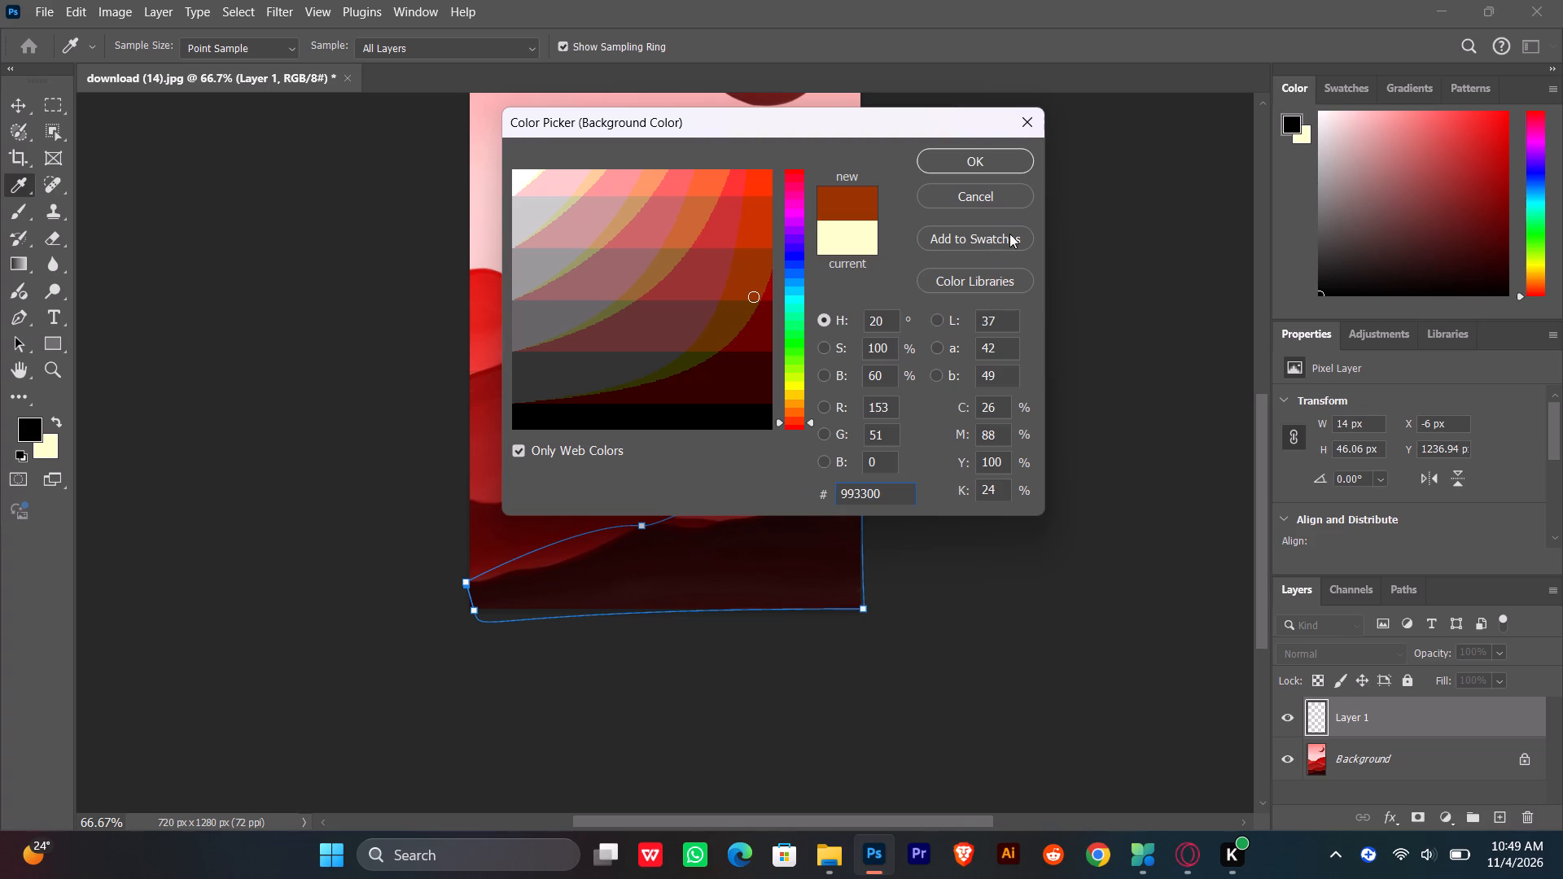
click(1139, 176)
click(334, 730)
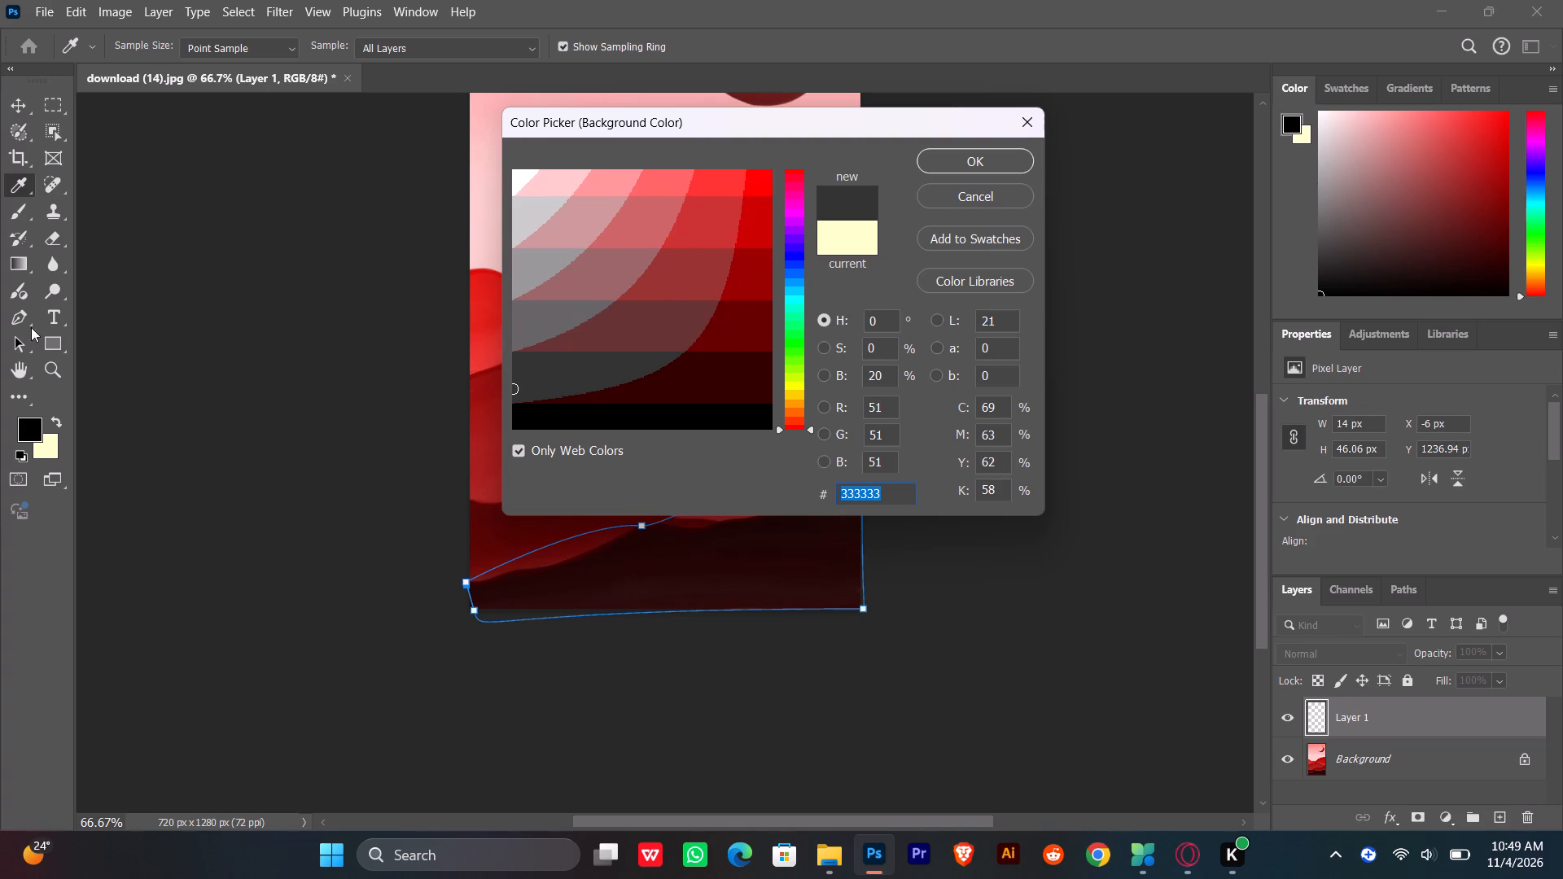
click(27, 315)
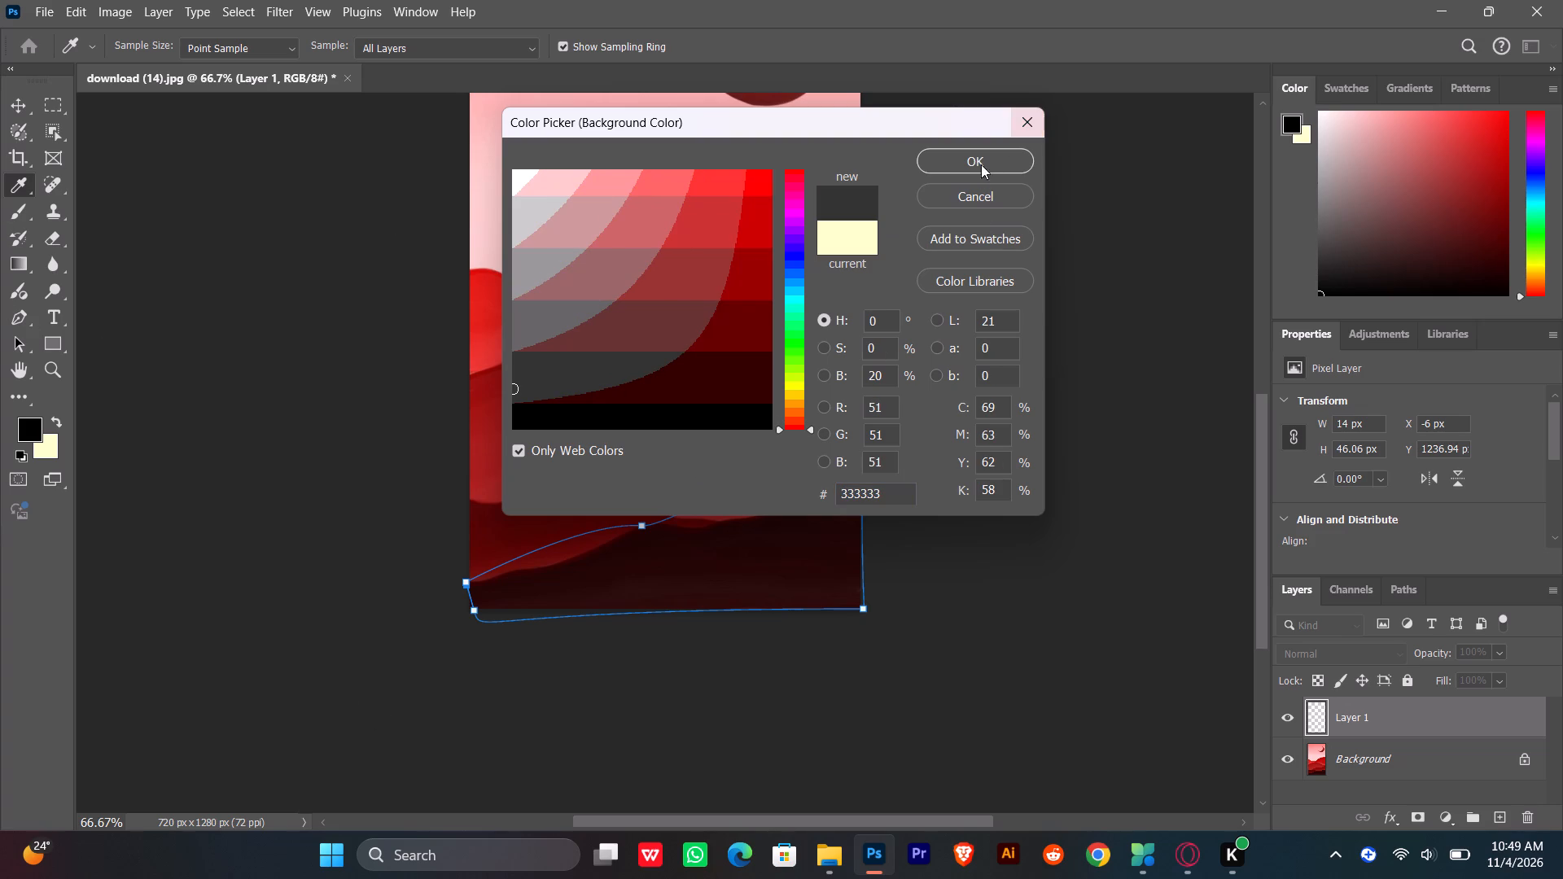
click(981, 161)
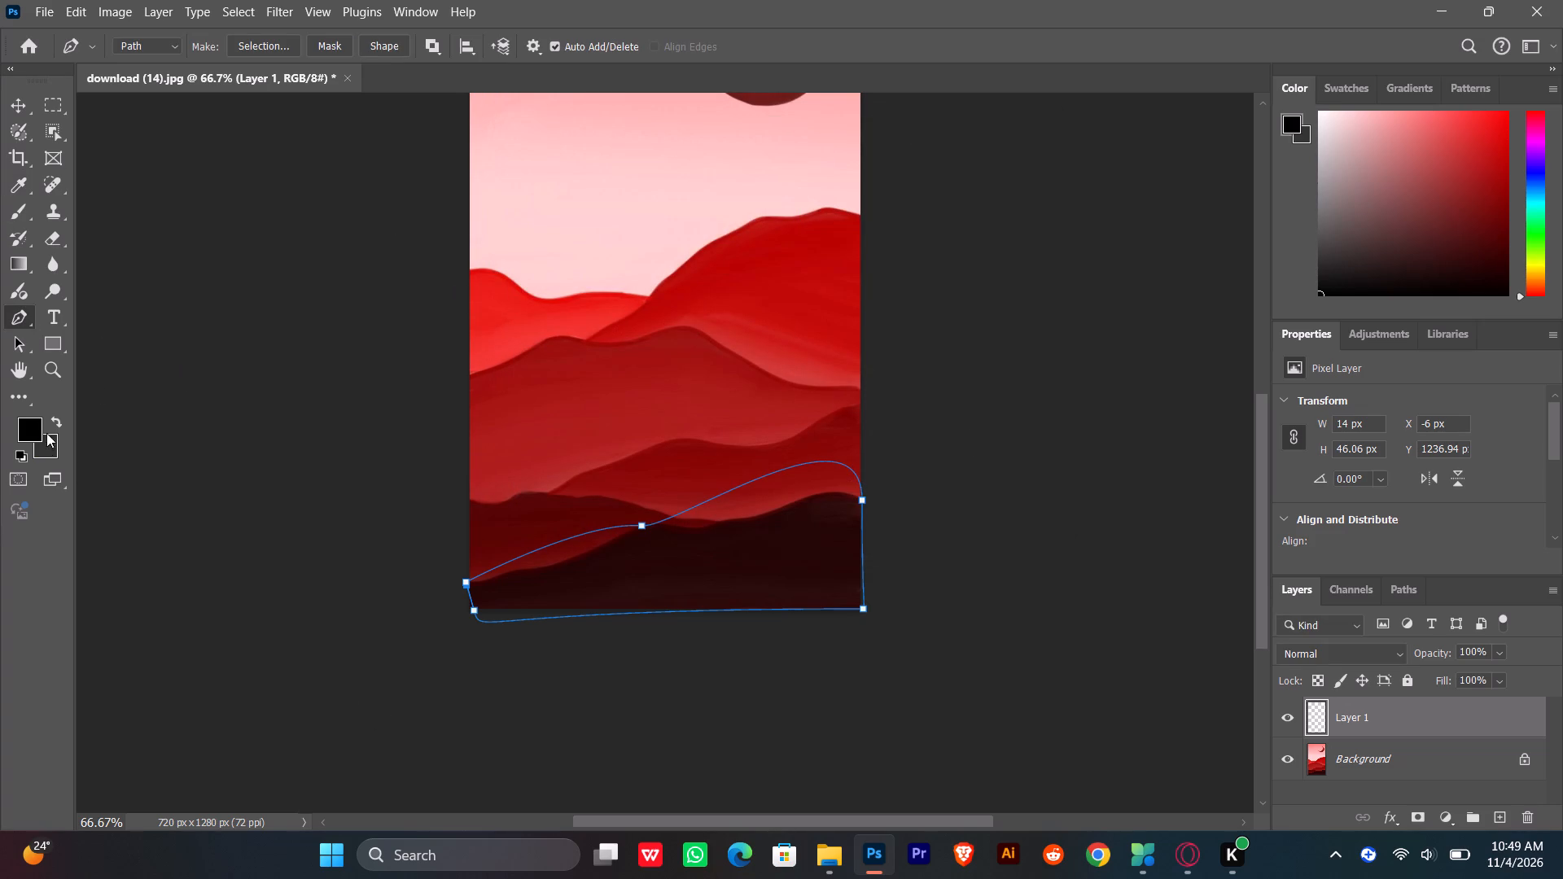
Set the foreground color to red #cc0000.
click(42, 435)
click(30, 444)
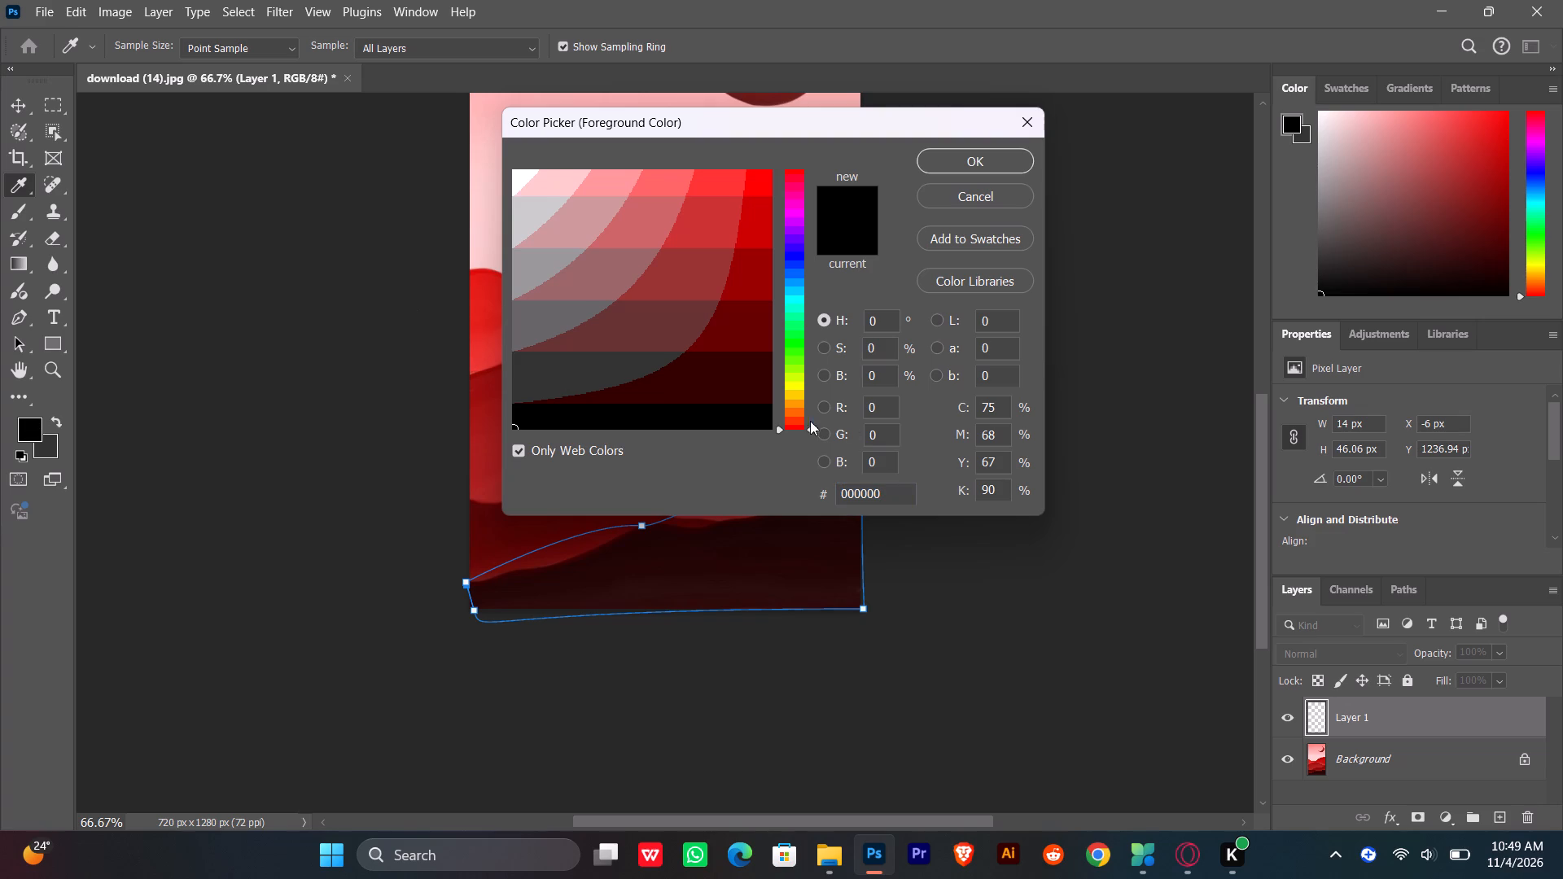
click(787, 424)
click(734, 355)
click(724, 332)
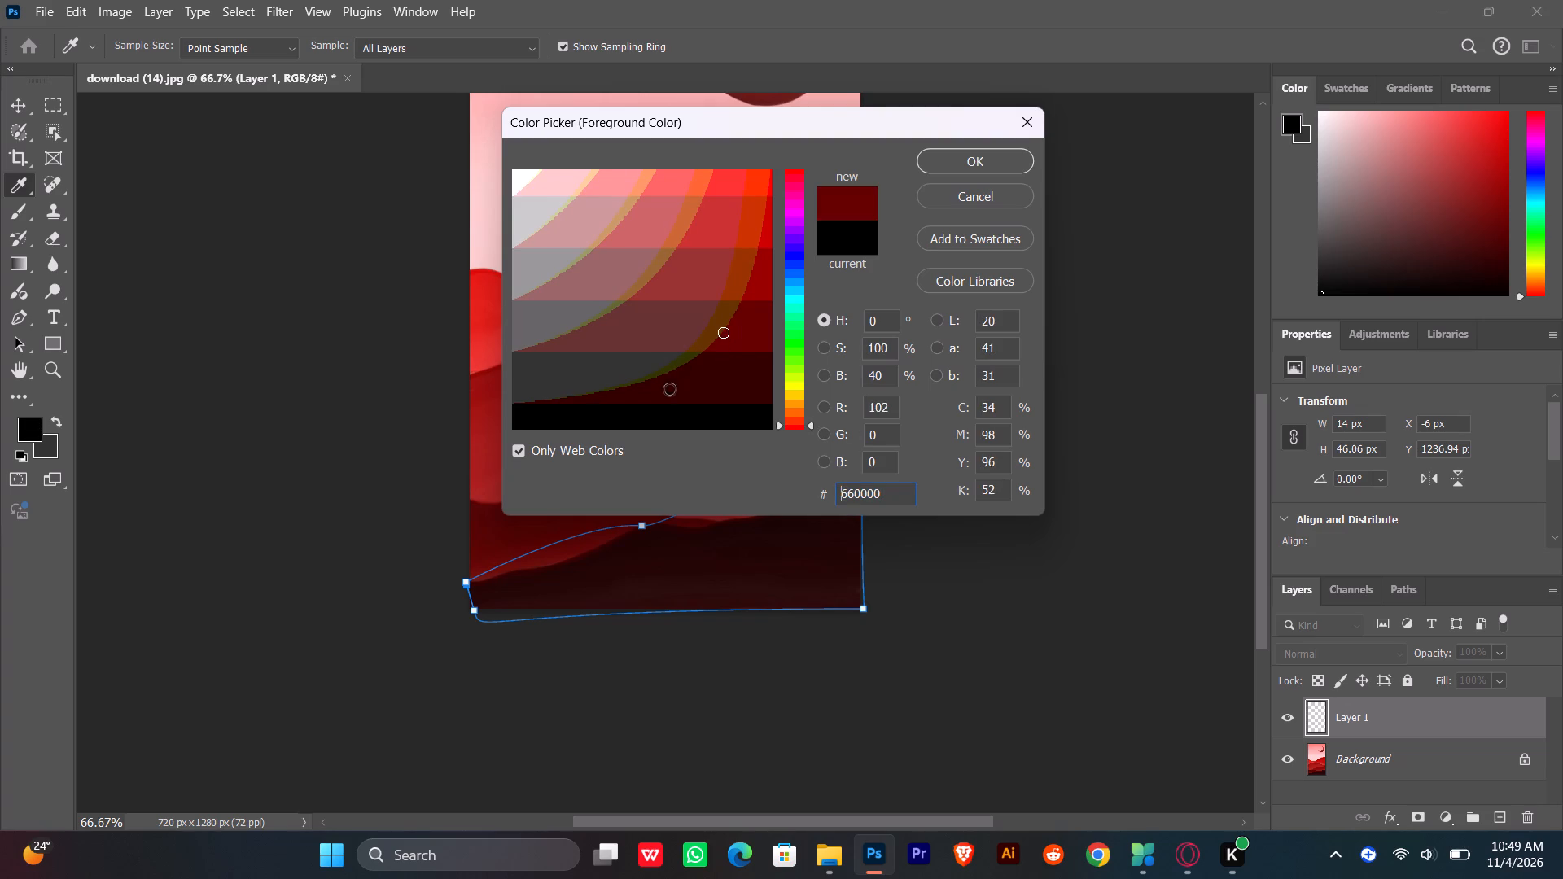
click(669, 389)
click(646, 383)
click(651, 351)
click(704, 327)
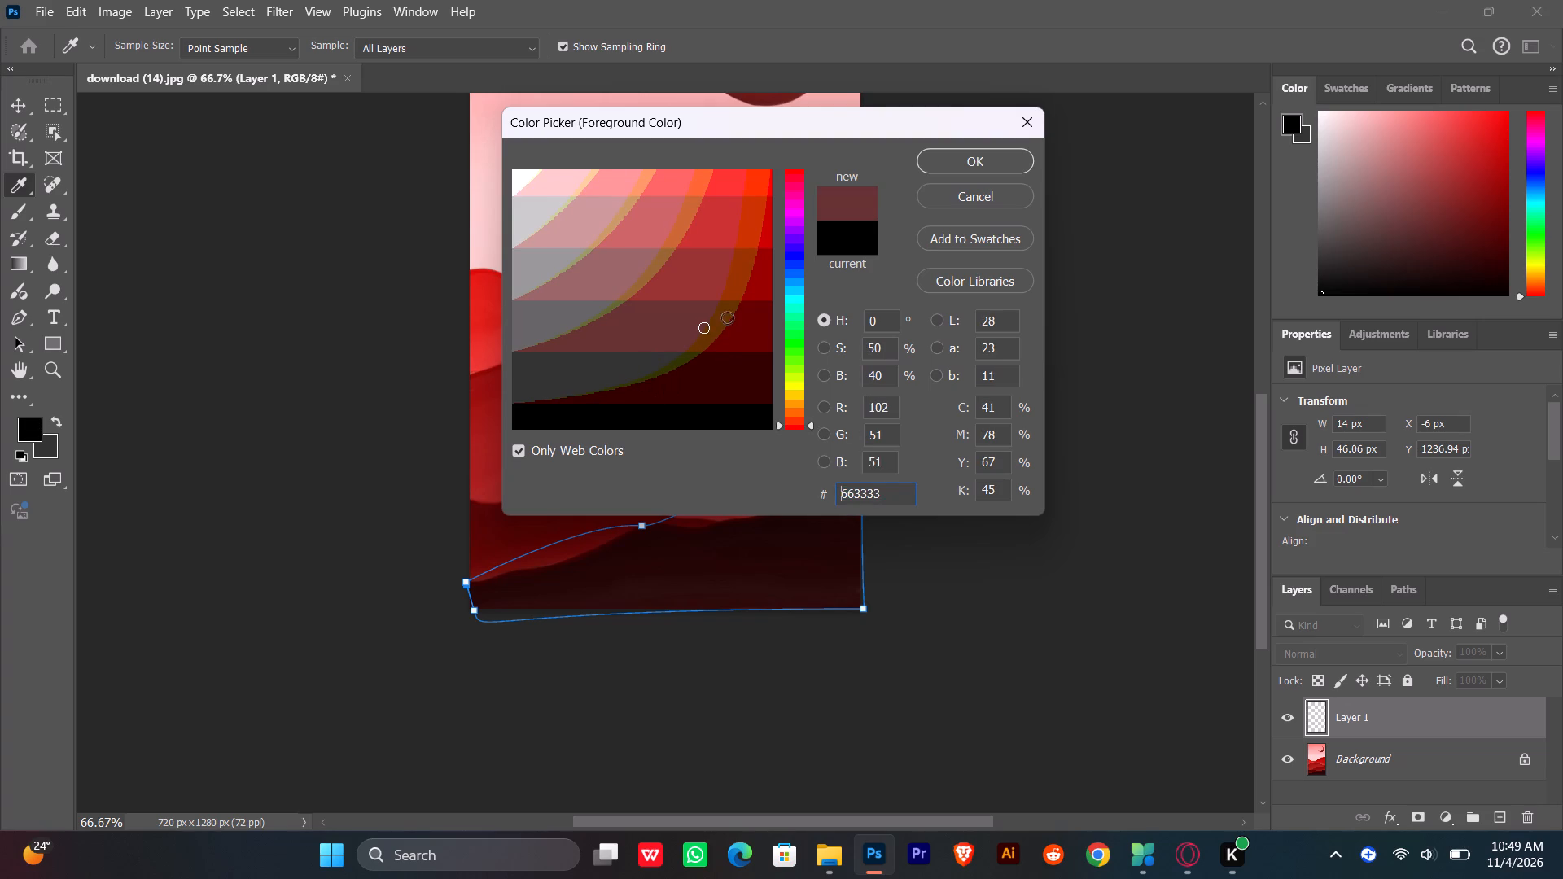
click(737, 270)
click(764, 230)
click(731, 221)
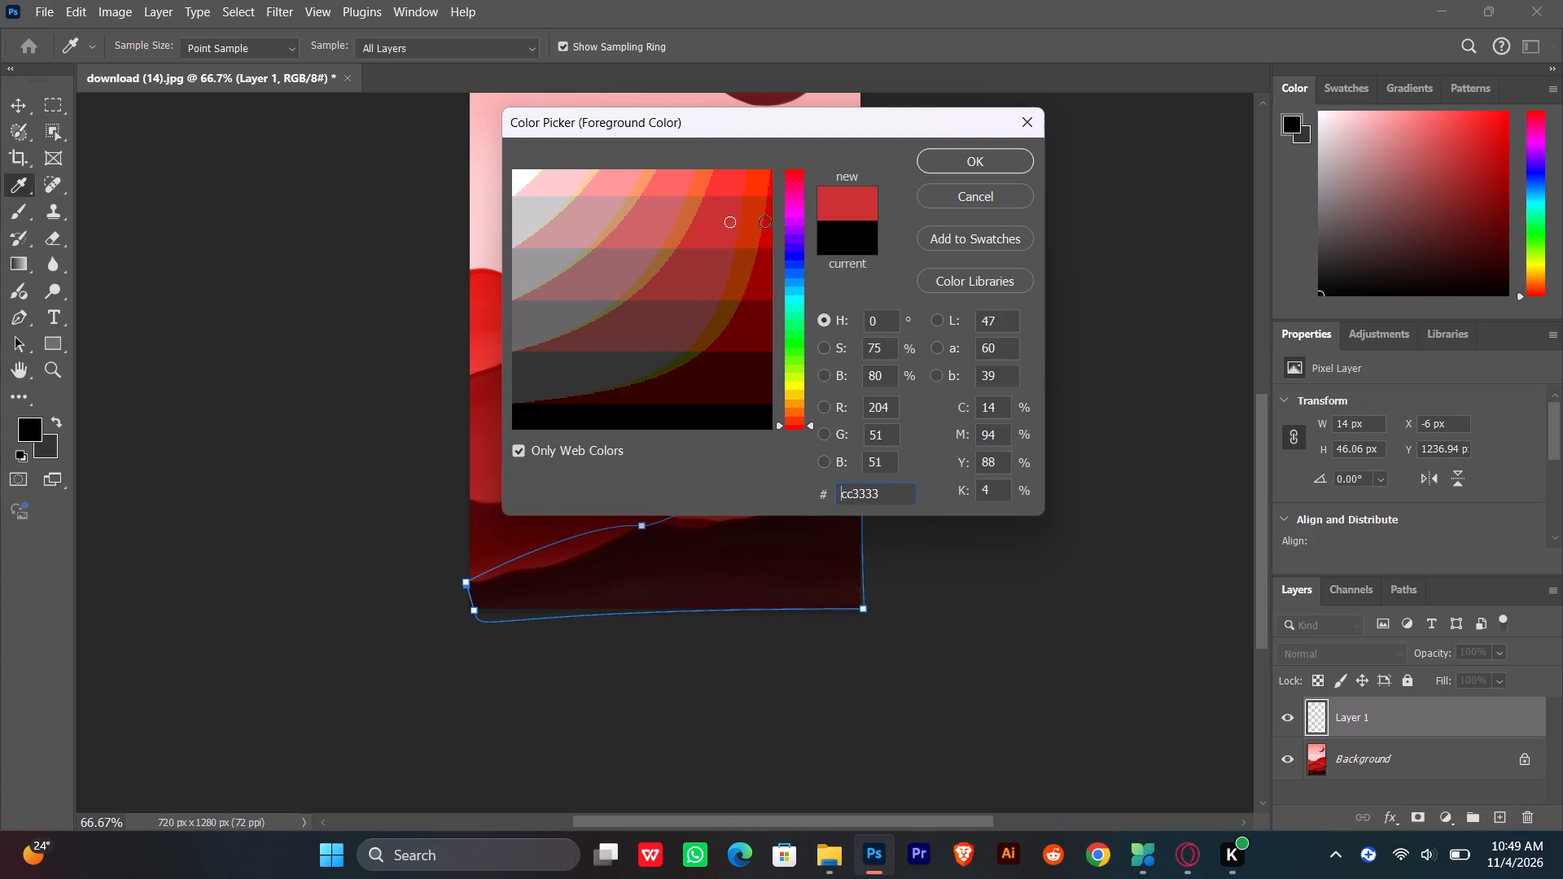
click(766, 225)
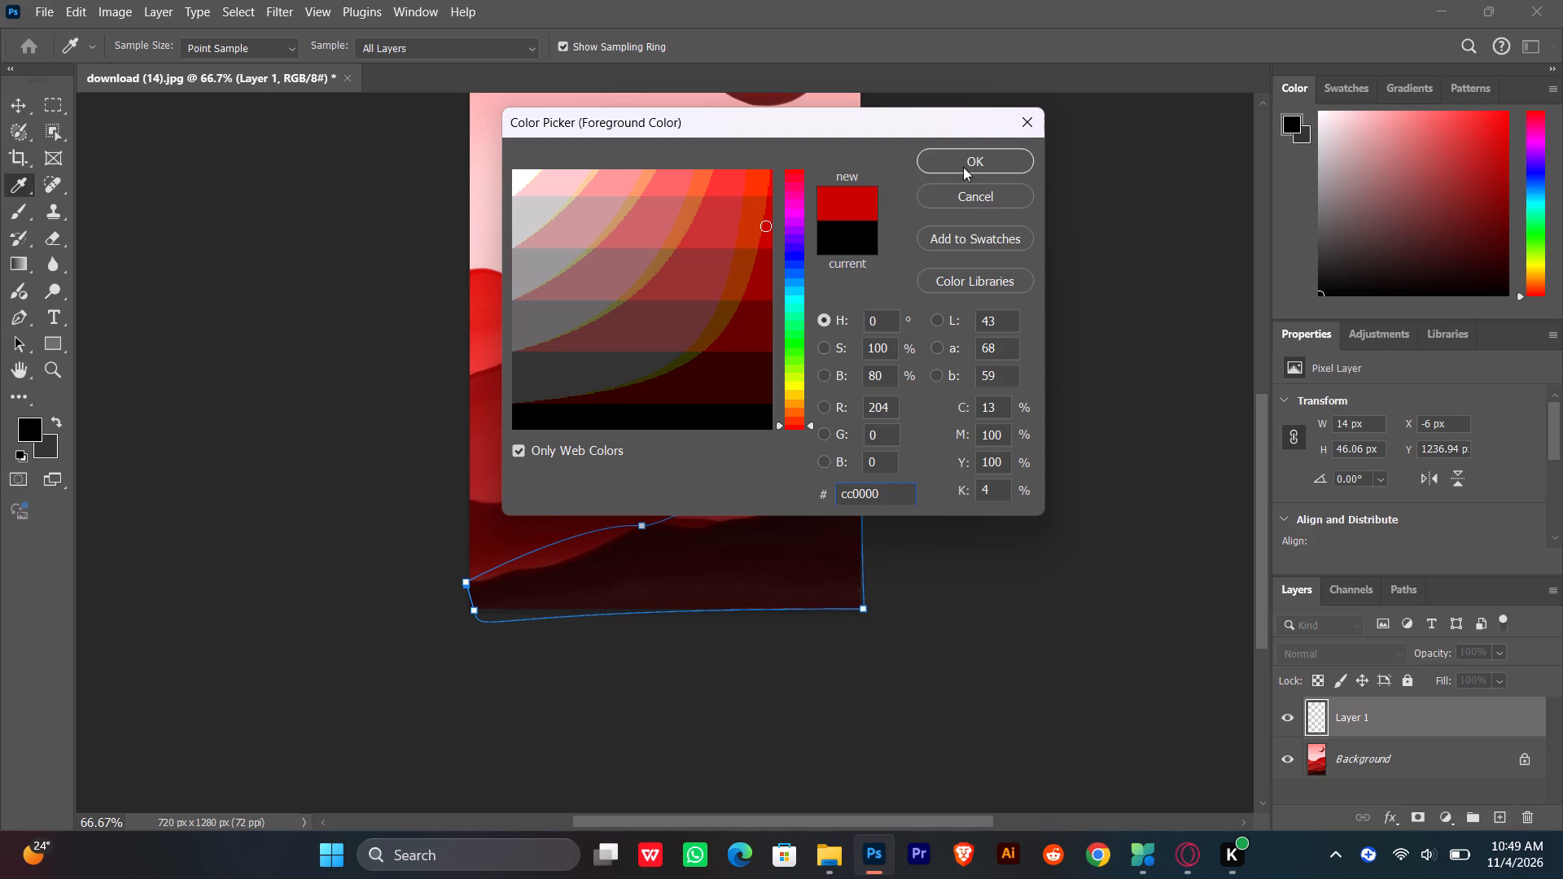
click(972, 165)
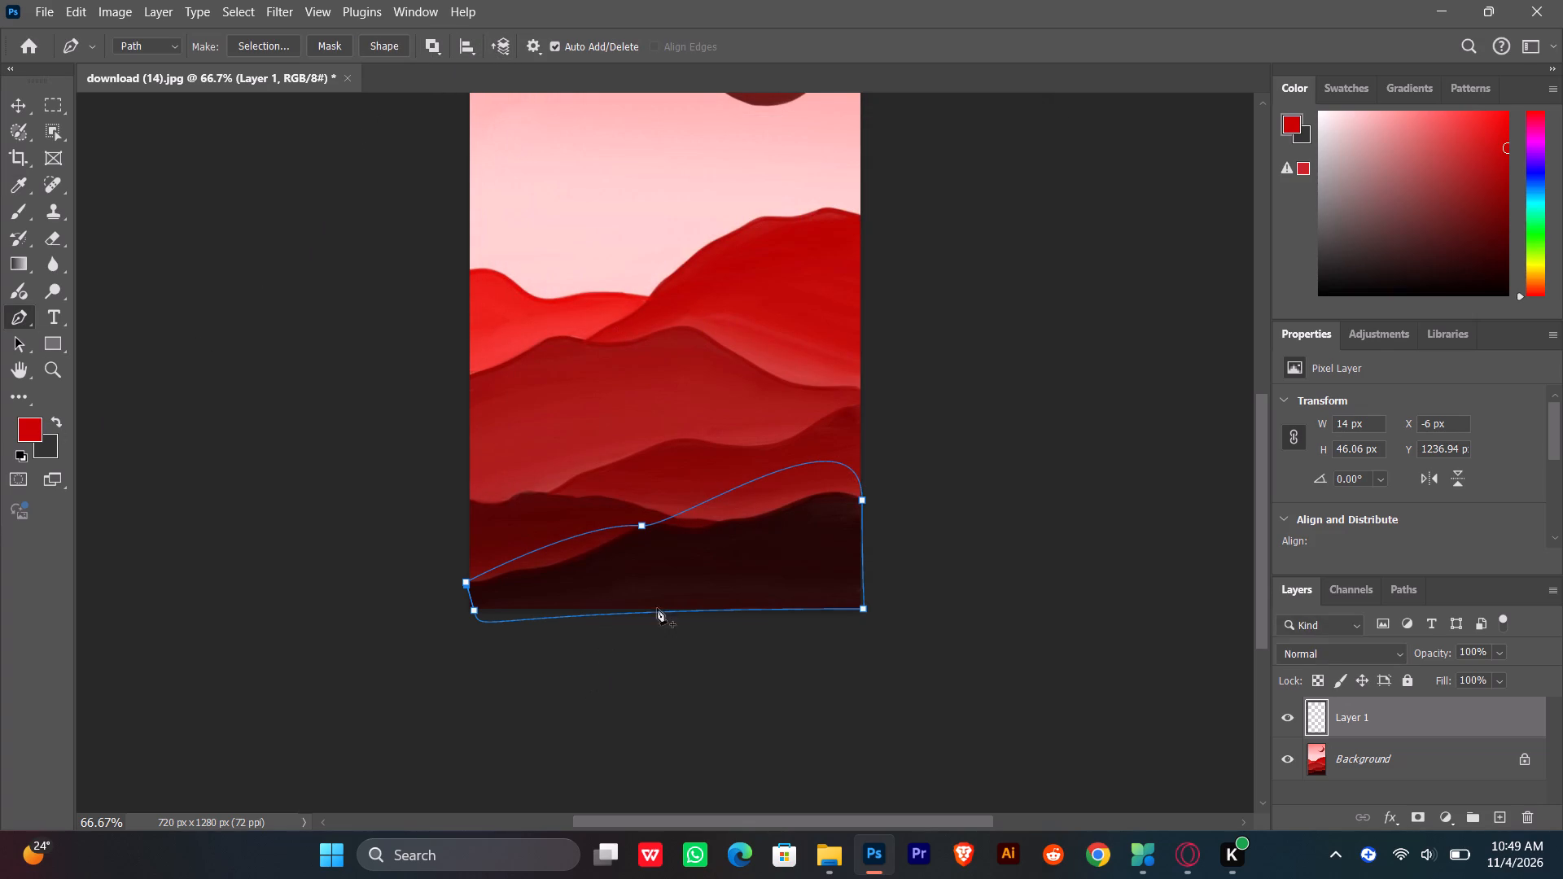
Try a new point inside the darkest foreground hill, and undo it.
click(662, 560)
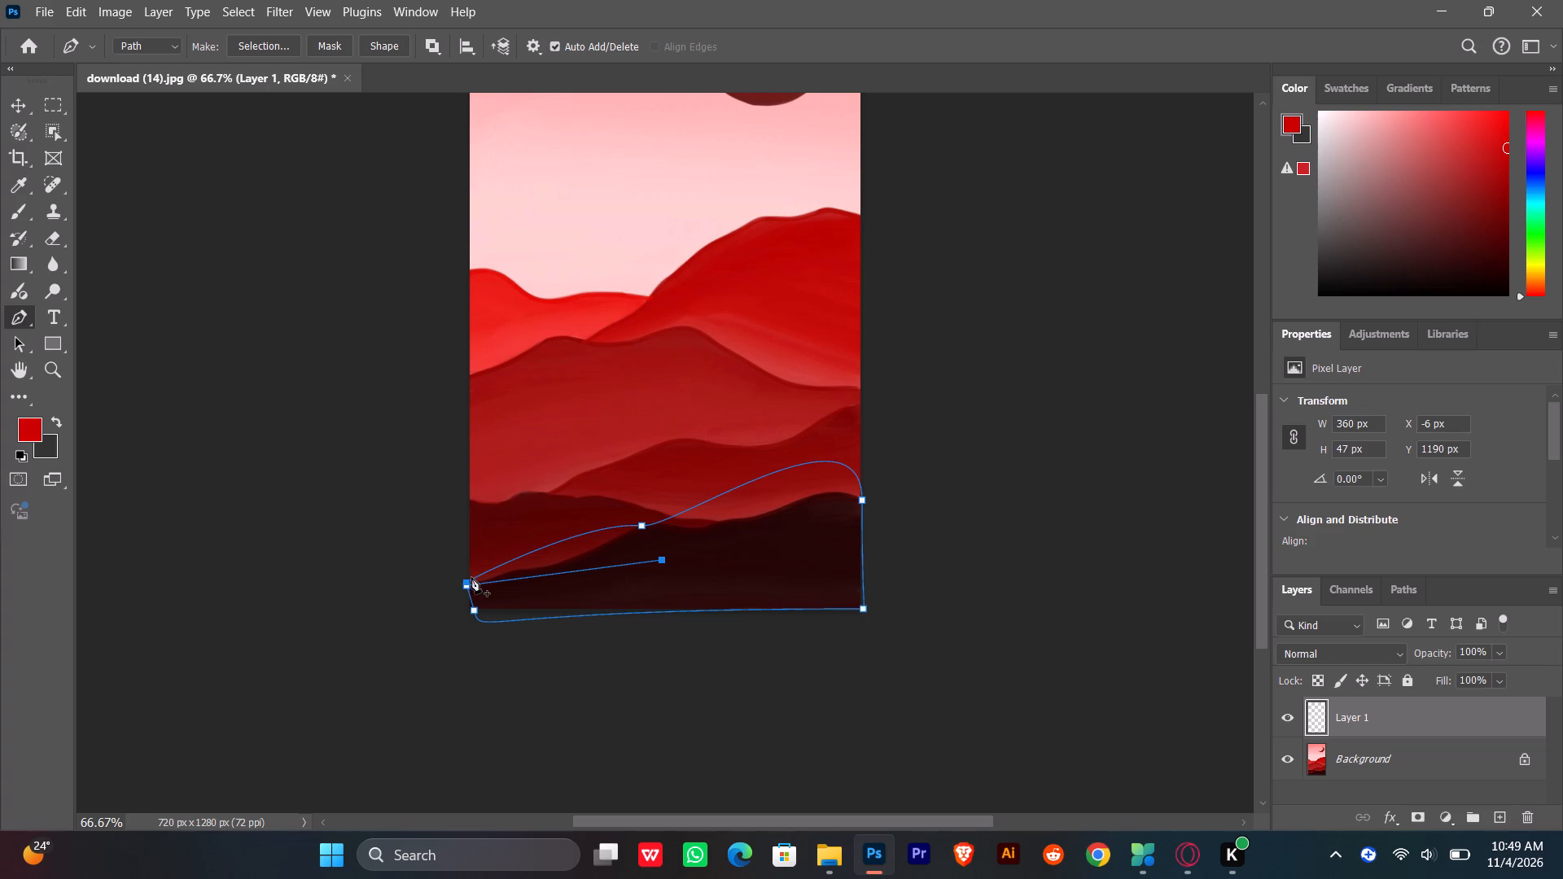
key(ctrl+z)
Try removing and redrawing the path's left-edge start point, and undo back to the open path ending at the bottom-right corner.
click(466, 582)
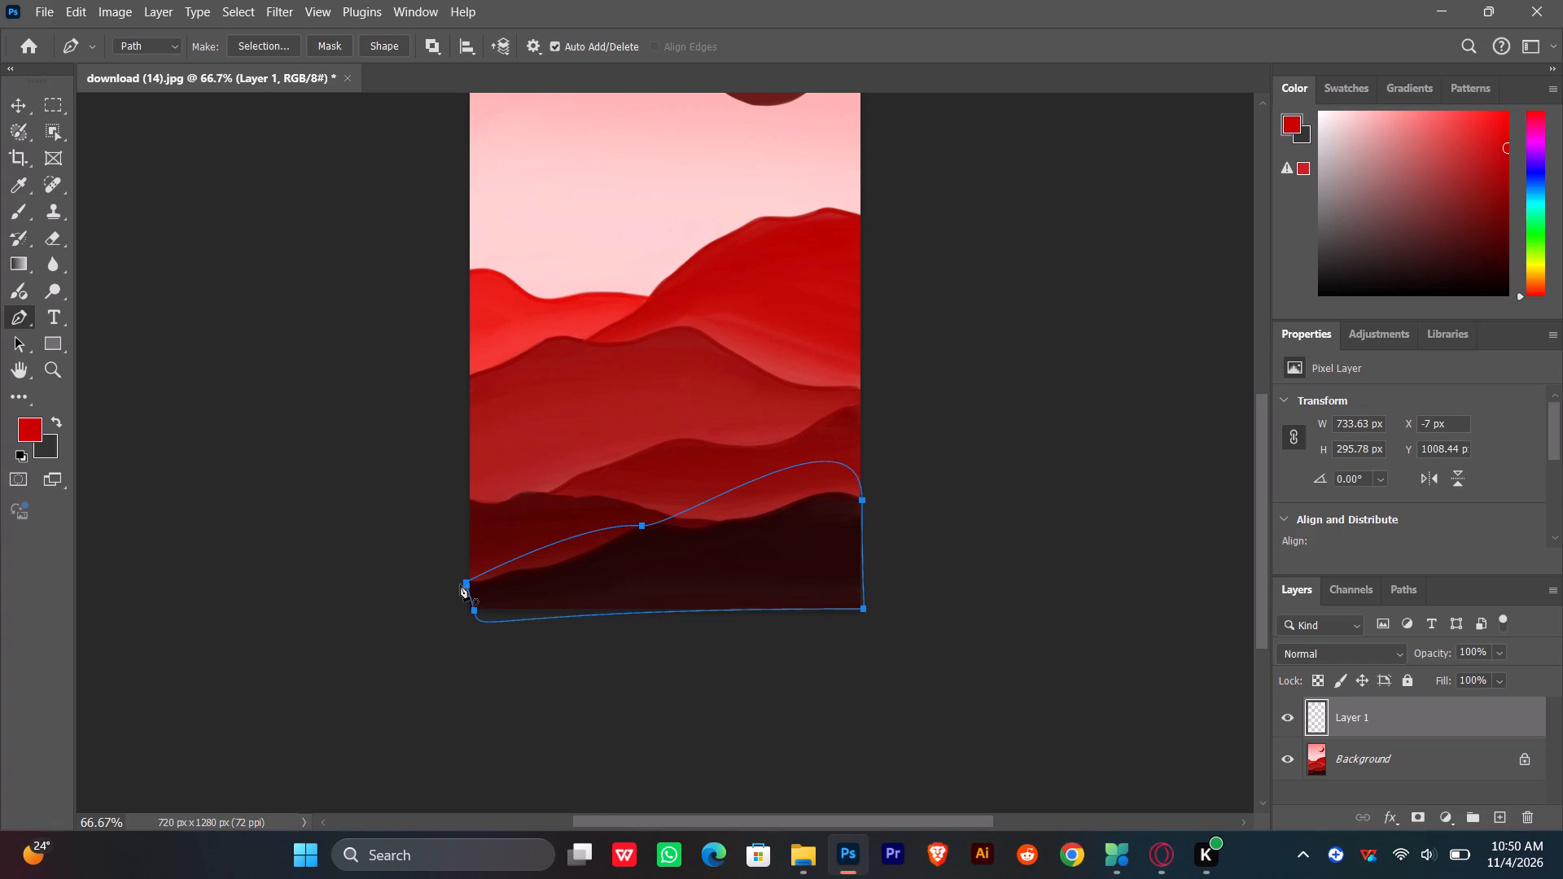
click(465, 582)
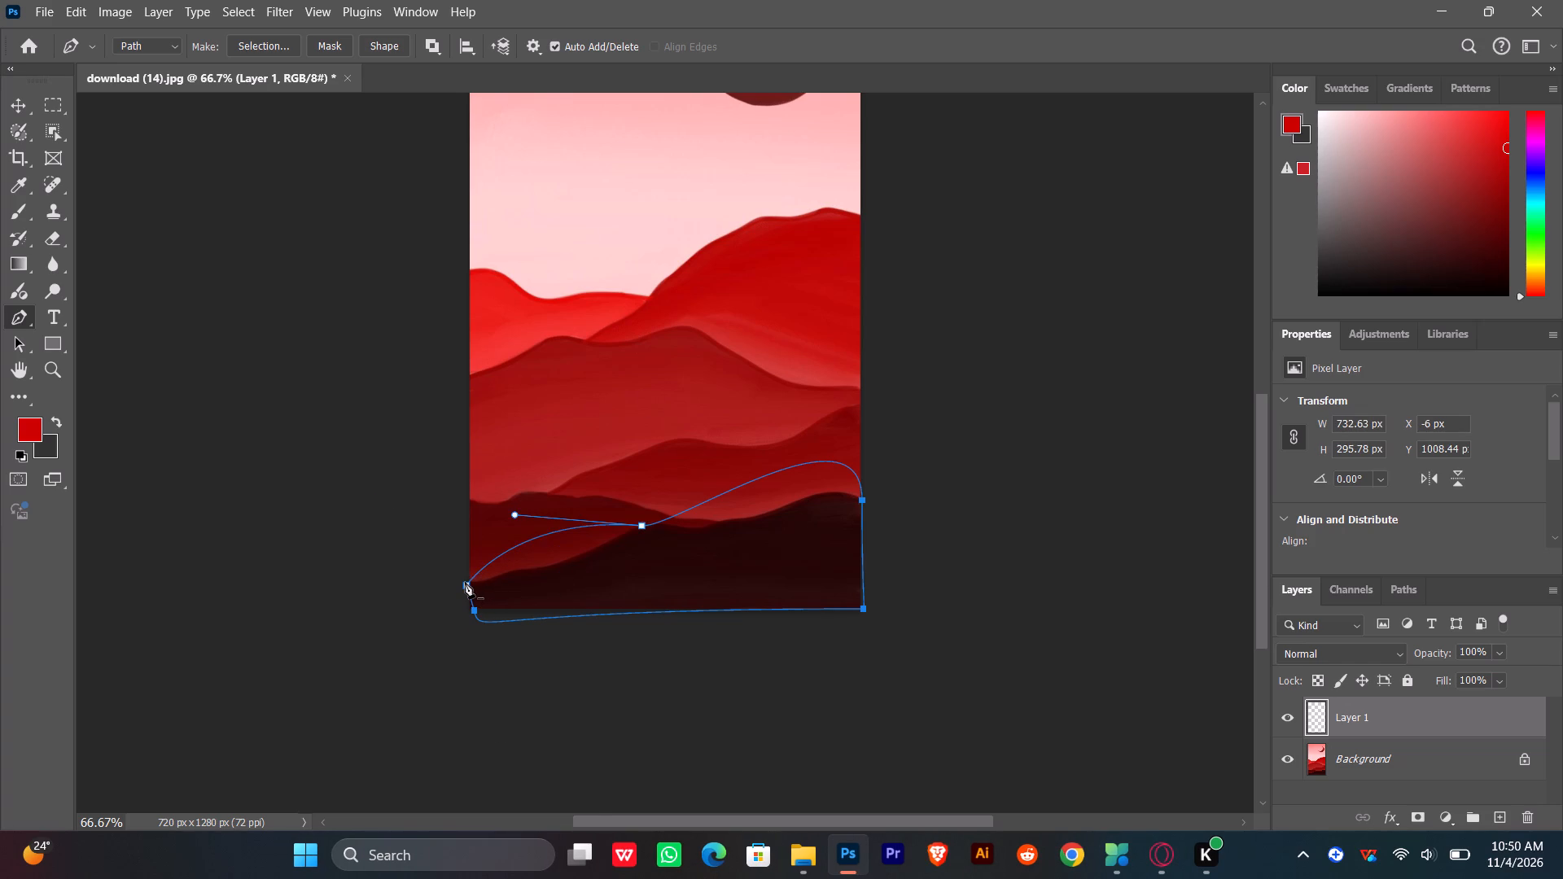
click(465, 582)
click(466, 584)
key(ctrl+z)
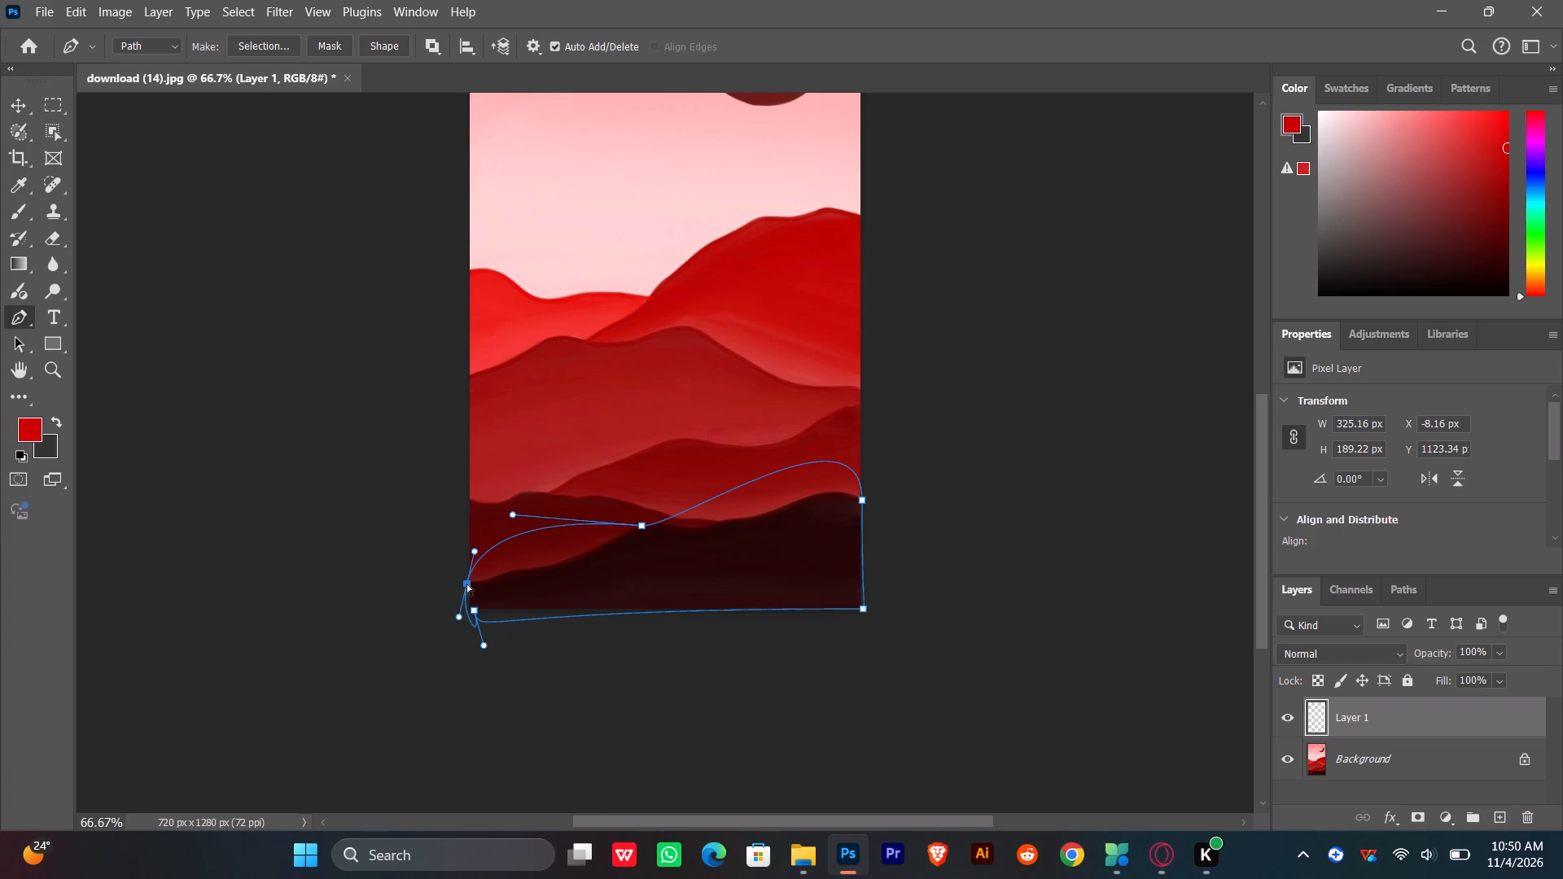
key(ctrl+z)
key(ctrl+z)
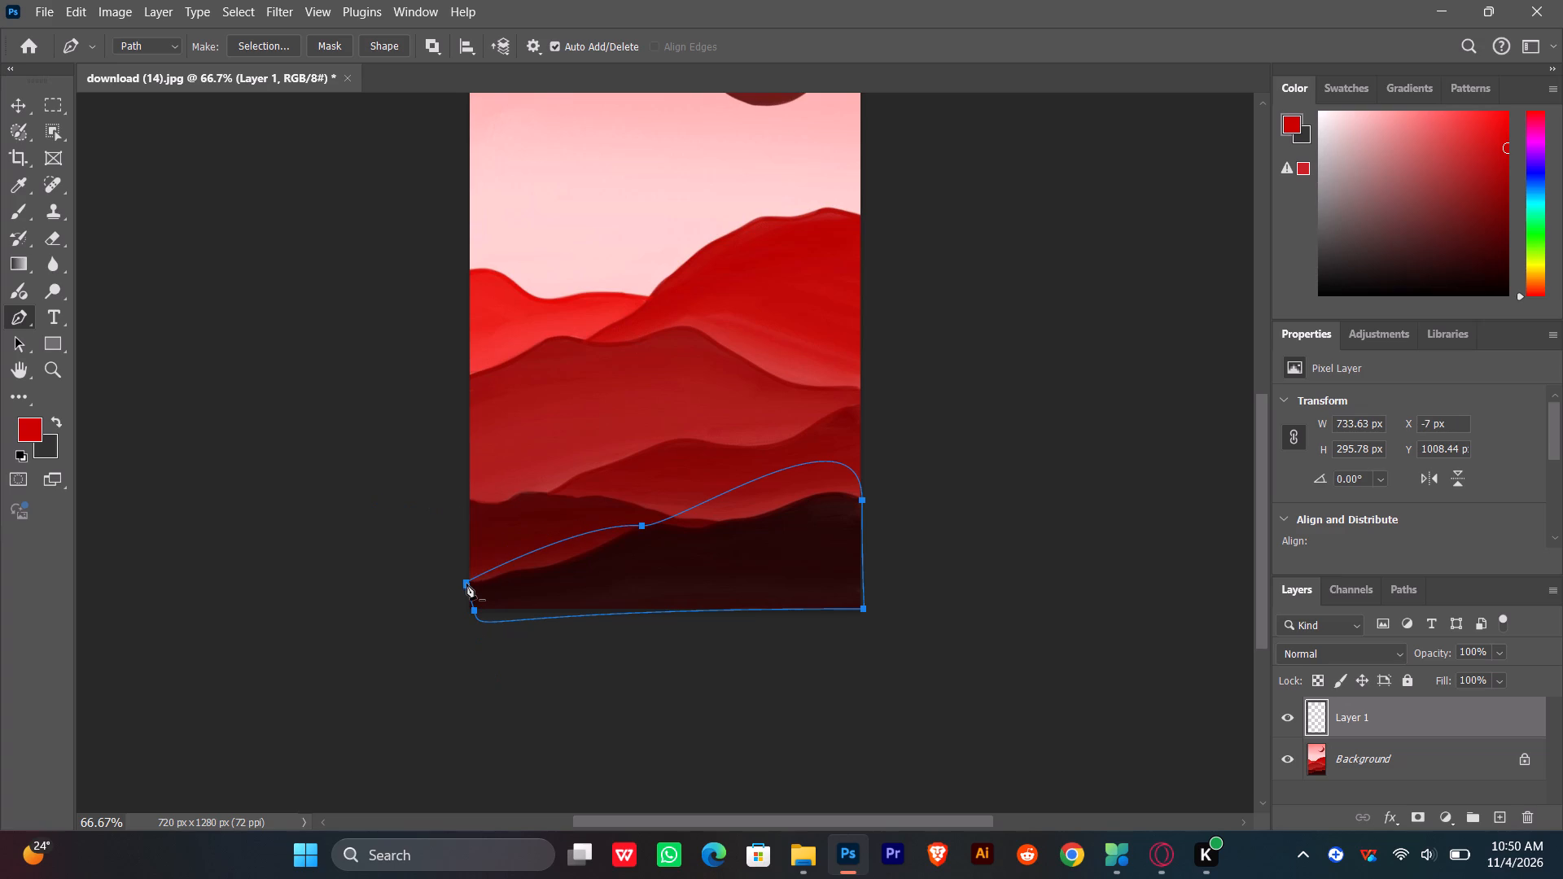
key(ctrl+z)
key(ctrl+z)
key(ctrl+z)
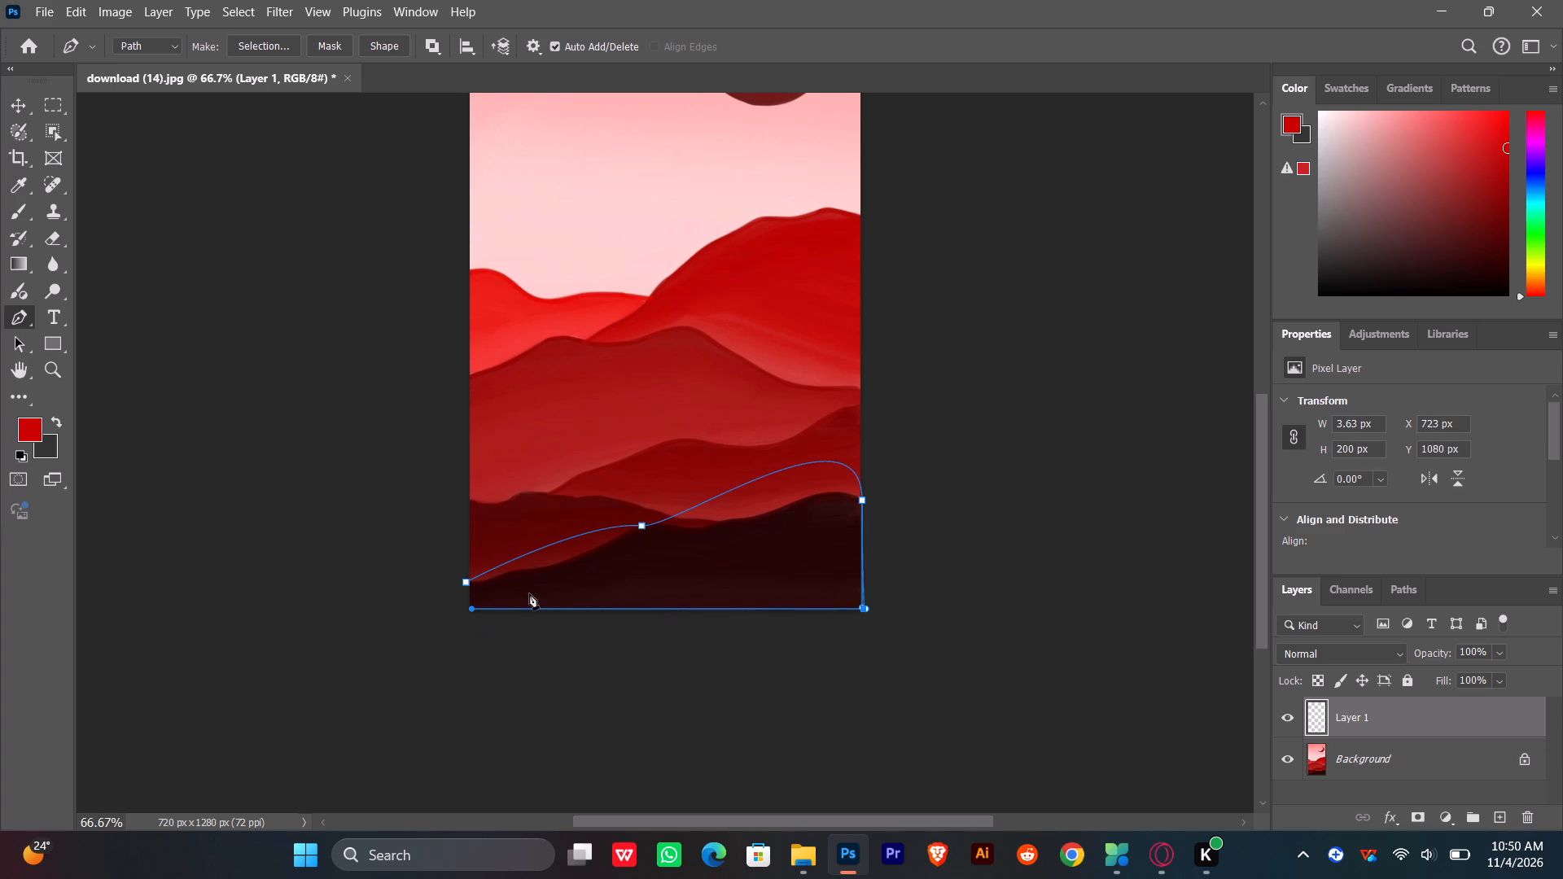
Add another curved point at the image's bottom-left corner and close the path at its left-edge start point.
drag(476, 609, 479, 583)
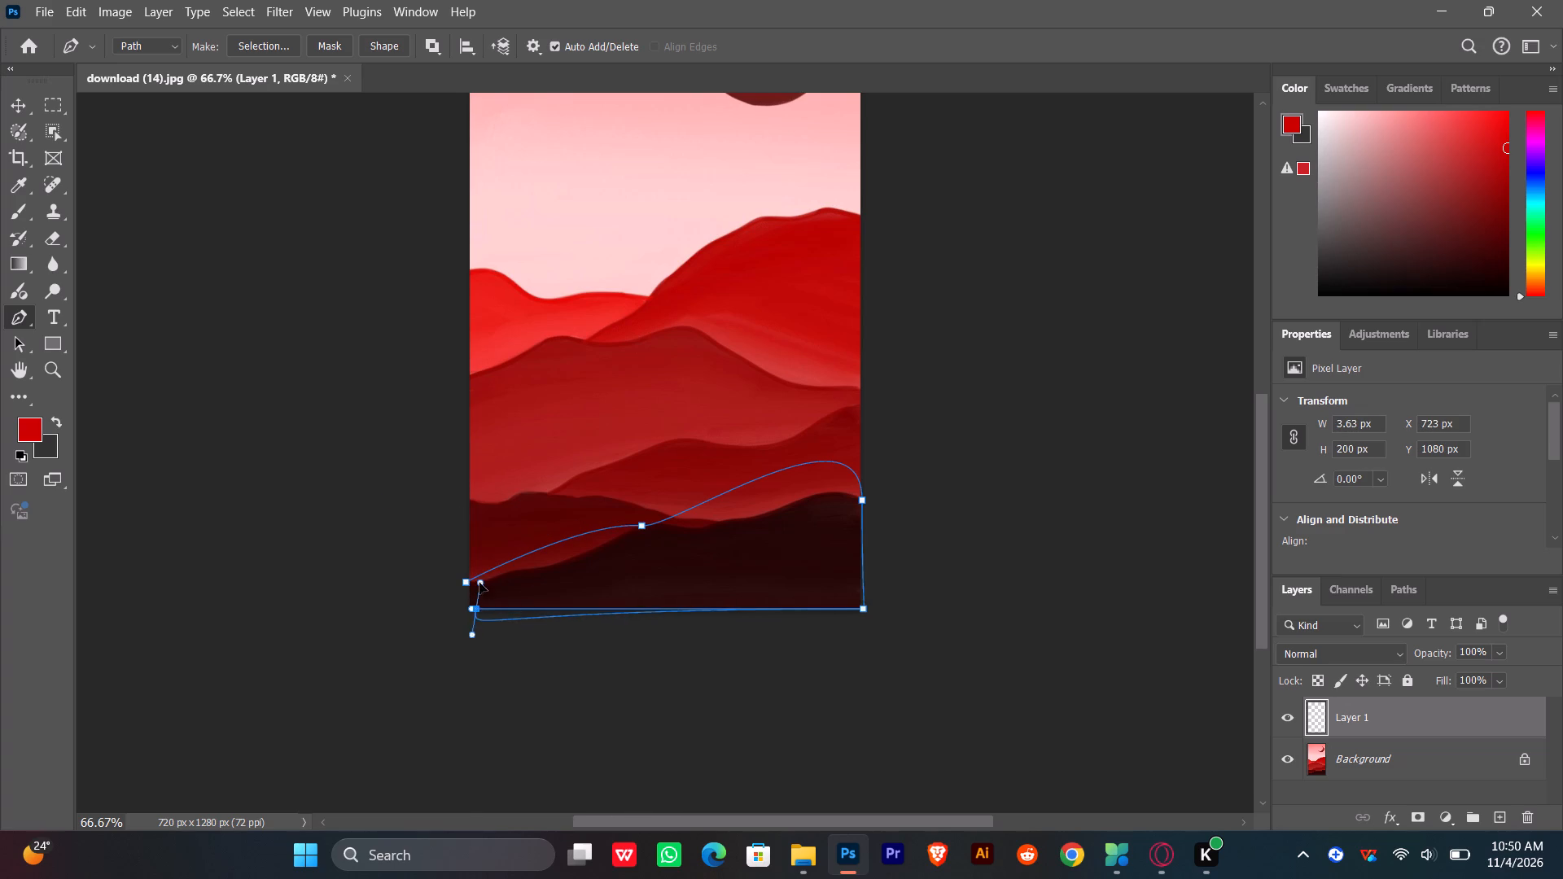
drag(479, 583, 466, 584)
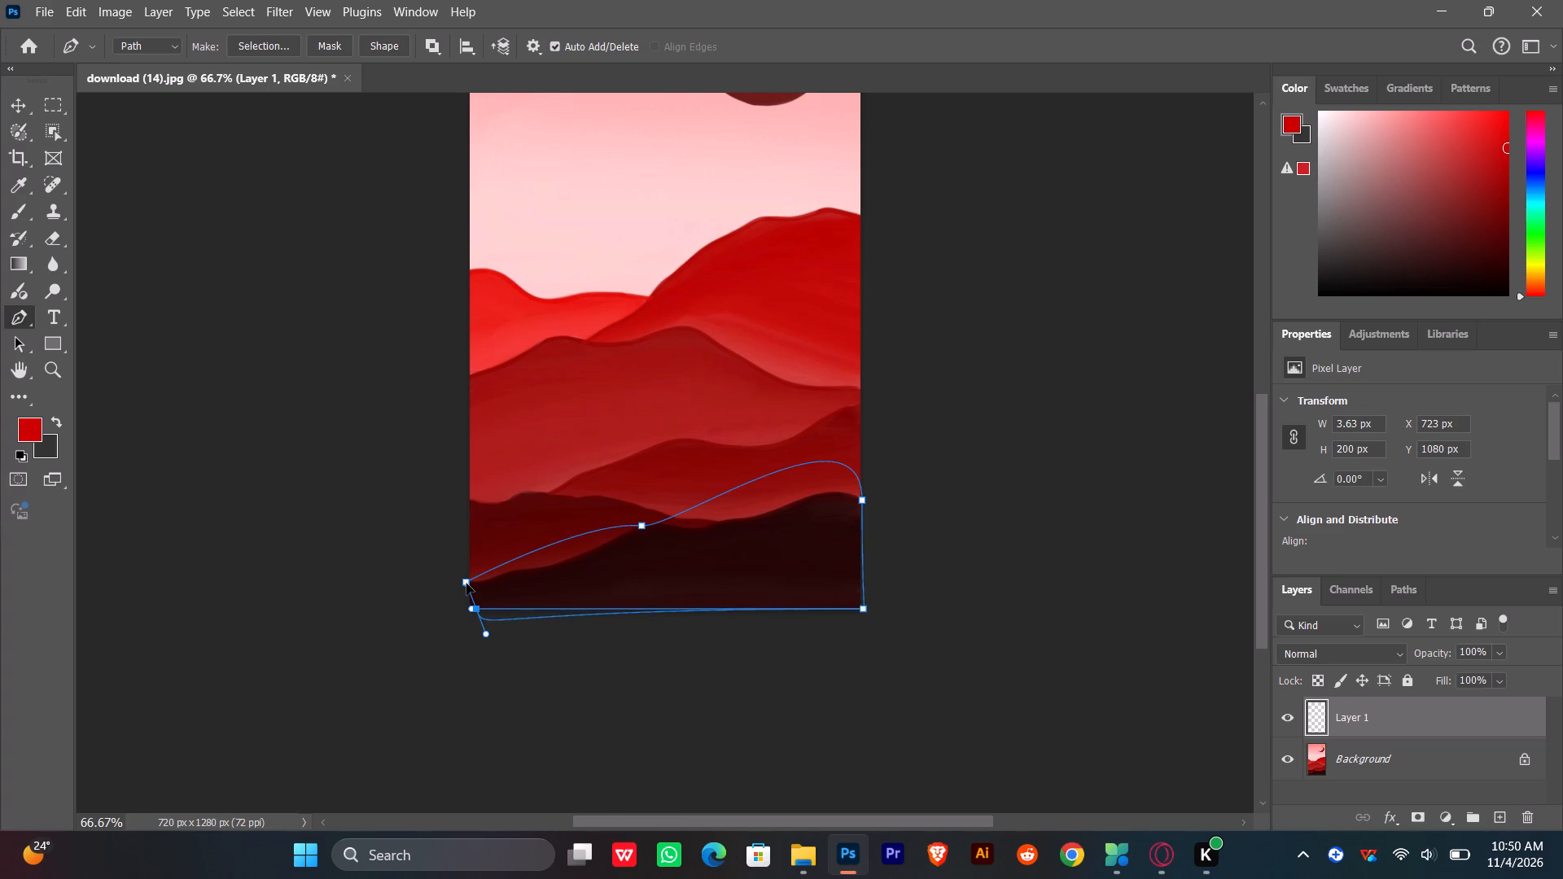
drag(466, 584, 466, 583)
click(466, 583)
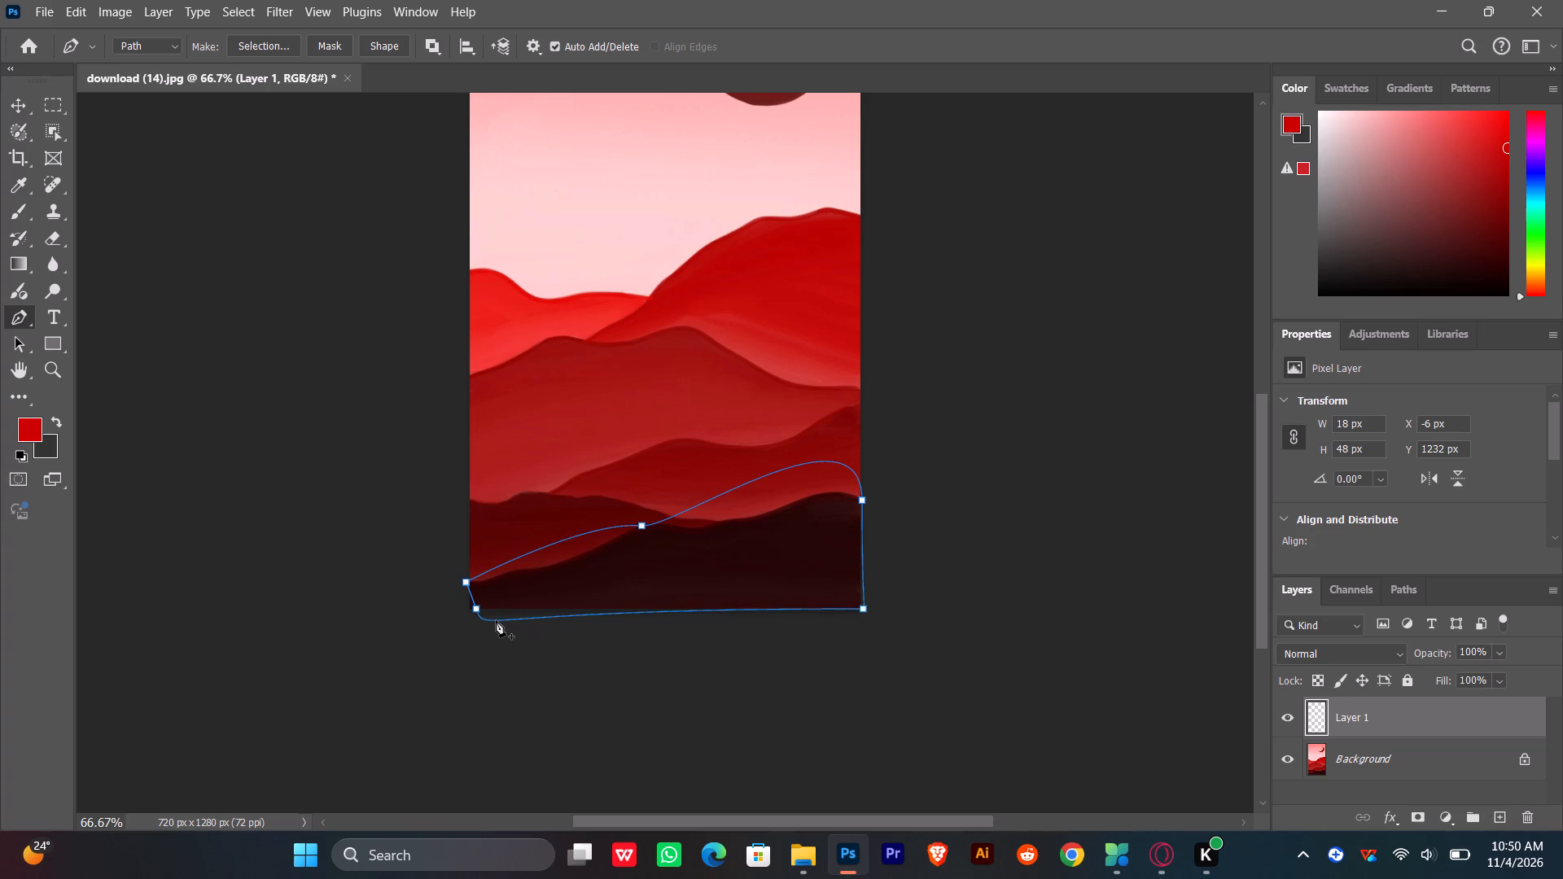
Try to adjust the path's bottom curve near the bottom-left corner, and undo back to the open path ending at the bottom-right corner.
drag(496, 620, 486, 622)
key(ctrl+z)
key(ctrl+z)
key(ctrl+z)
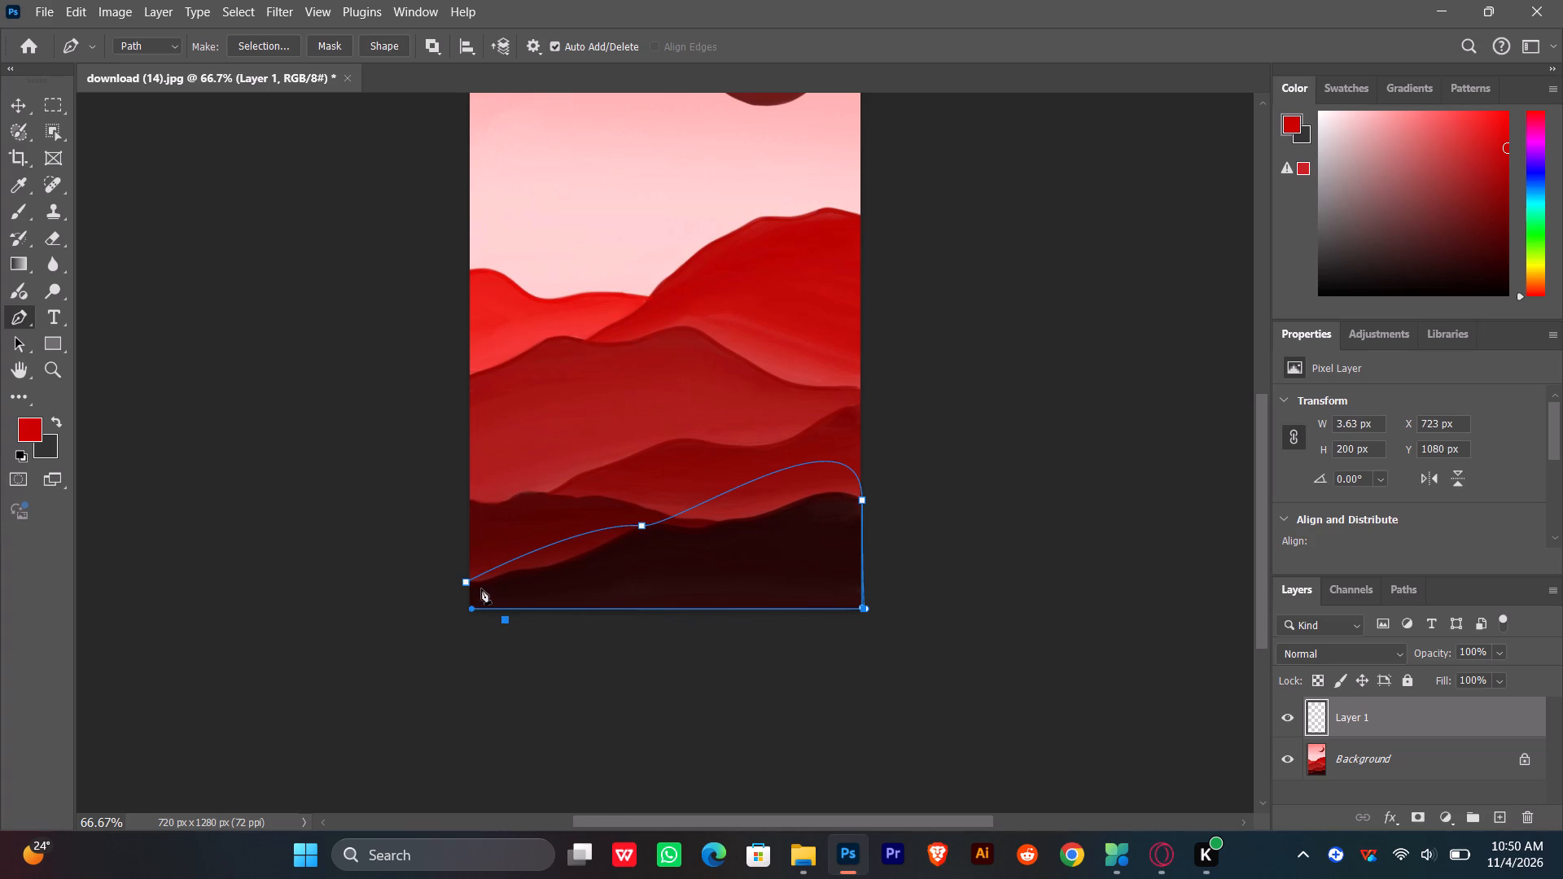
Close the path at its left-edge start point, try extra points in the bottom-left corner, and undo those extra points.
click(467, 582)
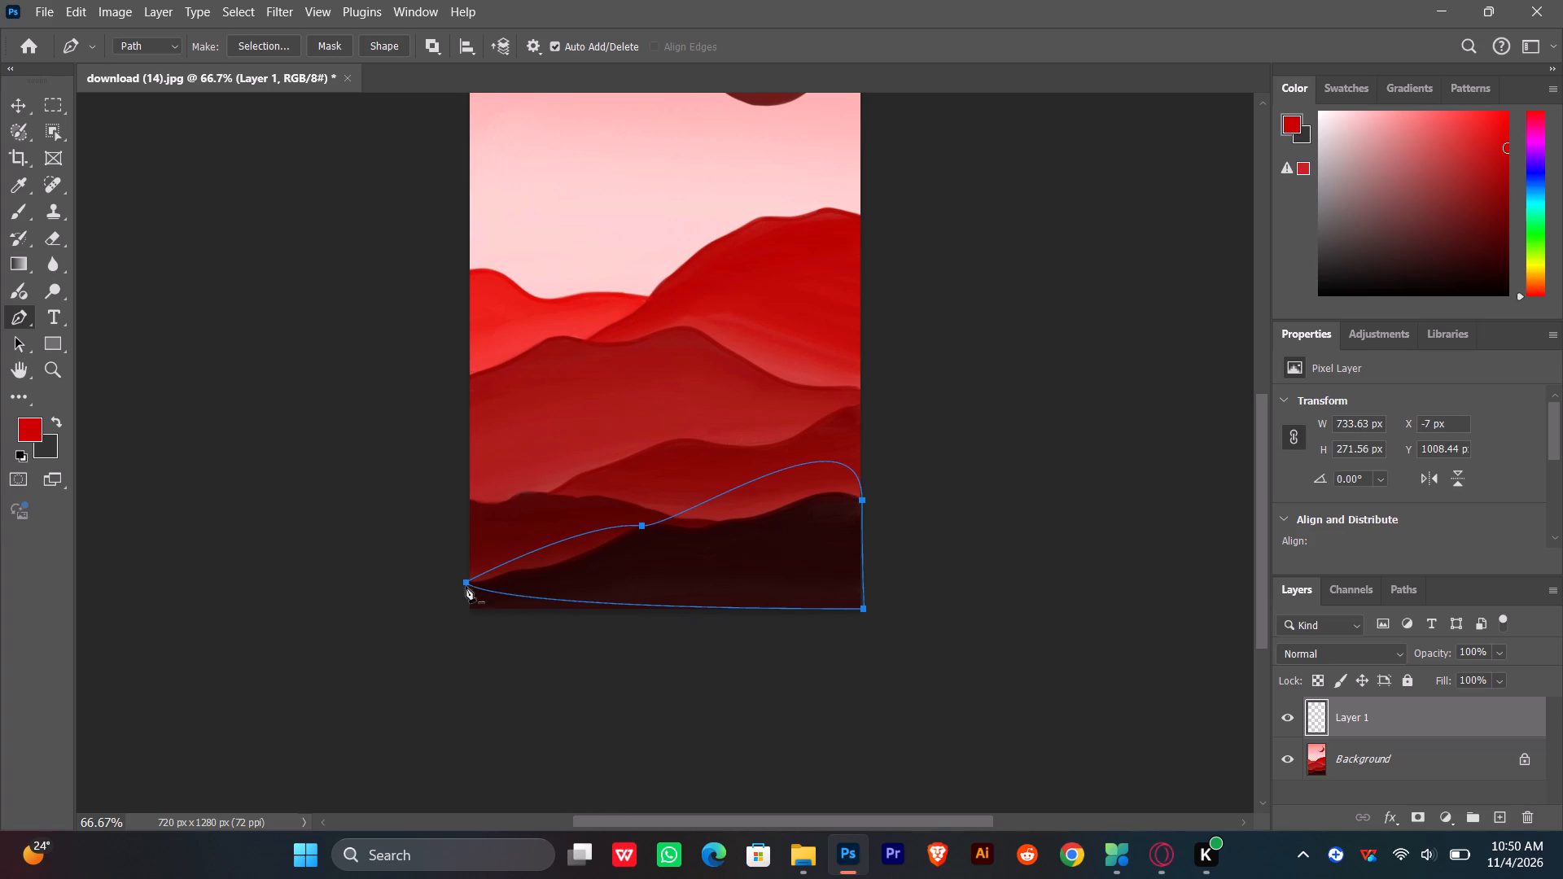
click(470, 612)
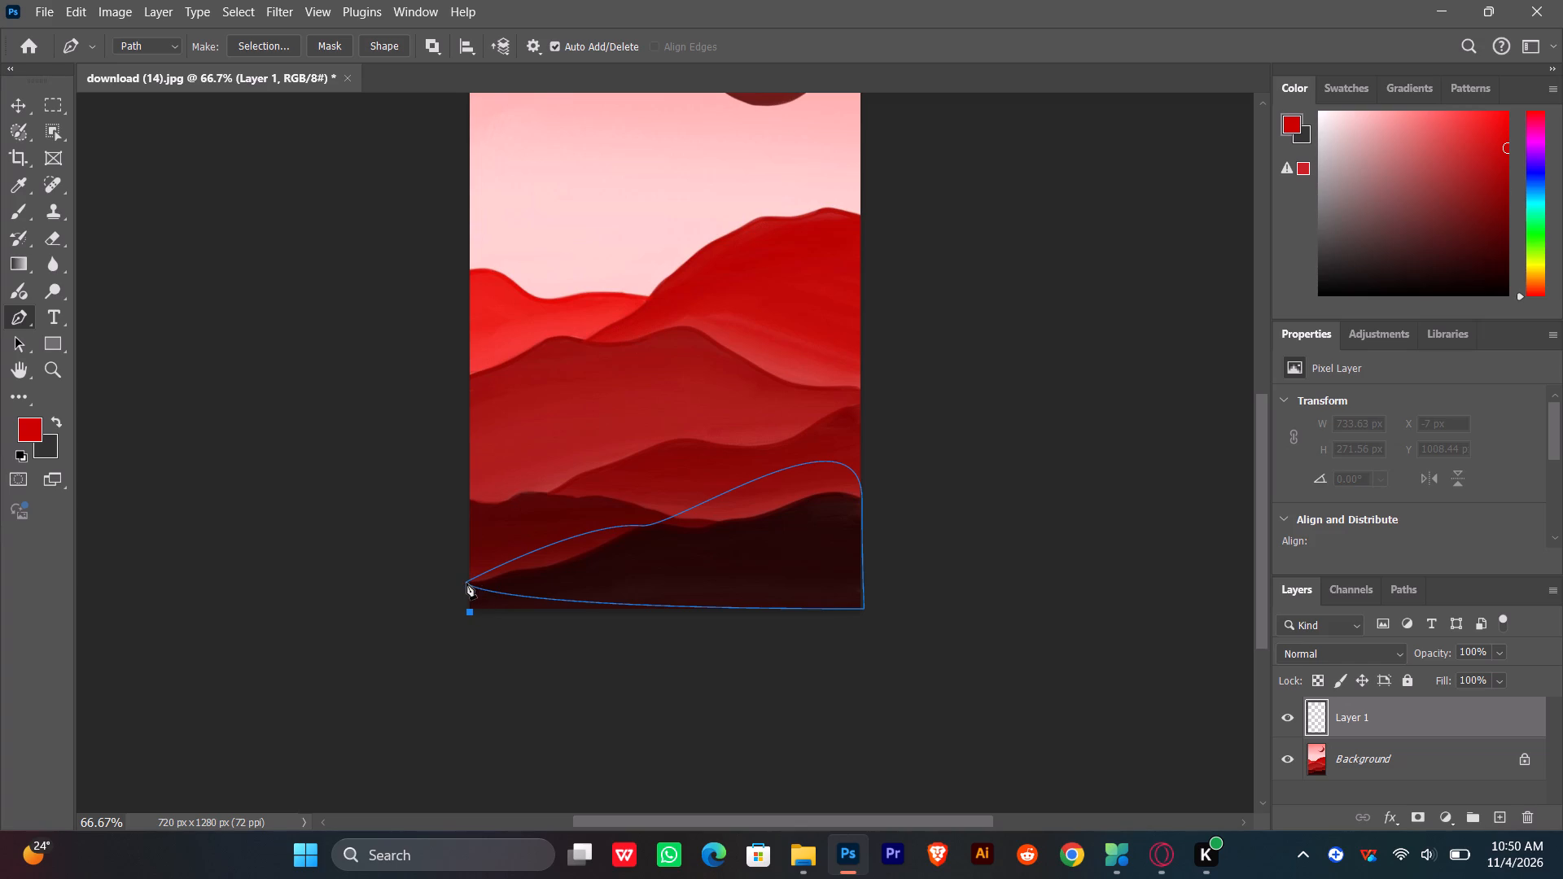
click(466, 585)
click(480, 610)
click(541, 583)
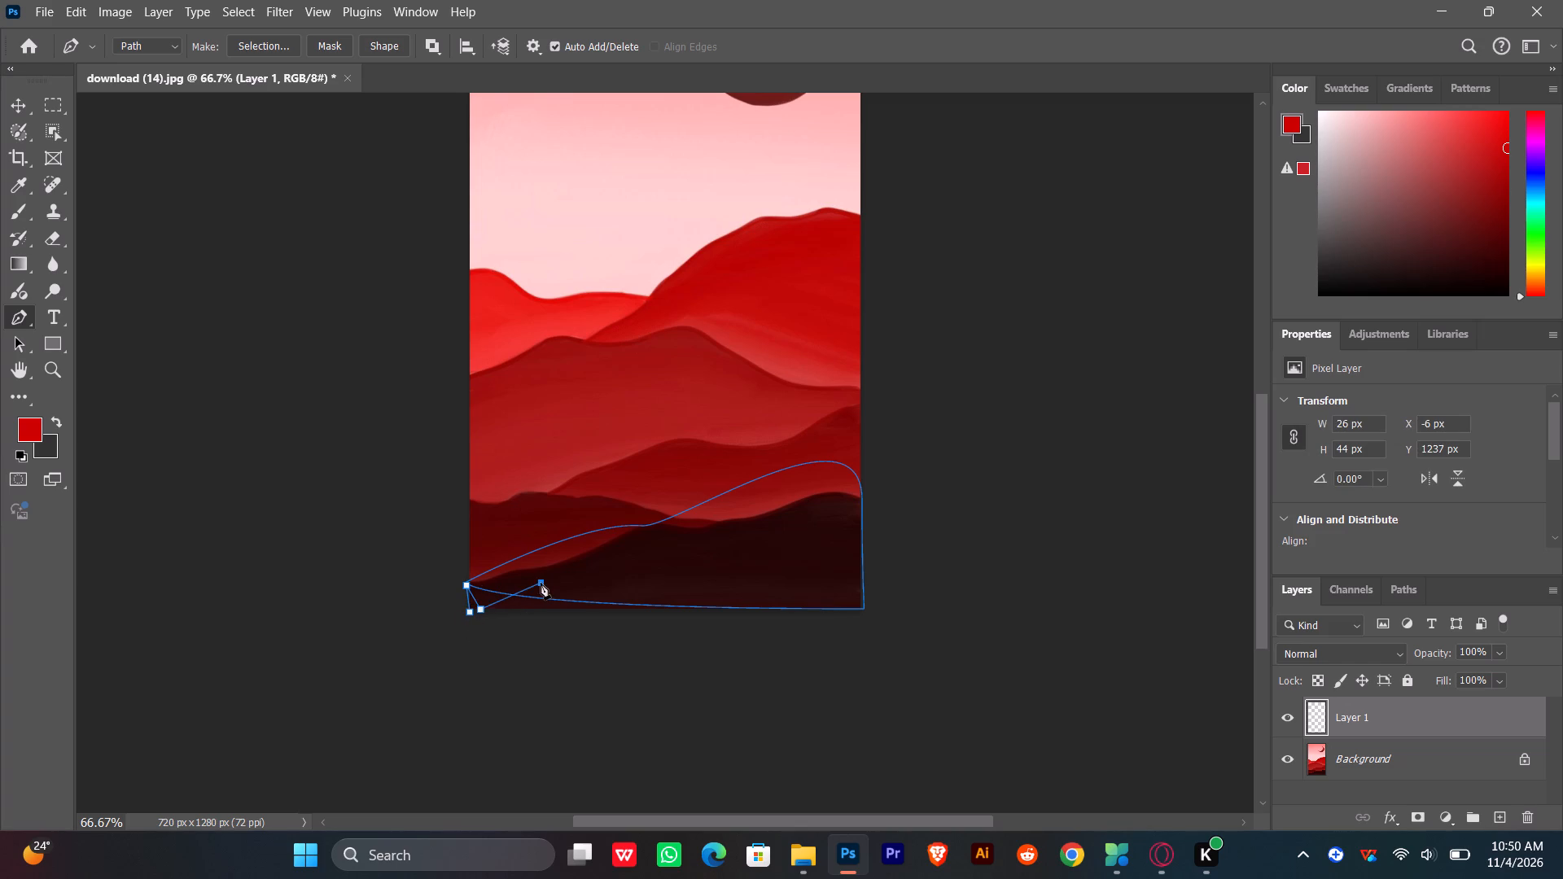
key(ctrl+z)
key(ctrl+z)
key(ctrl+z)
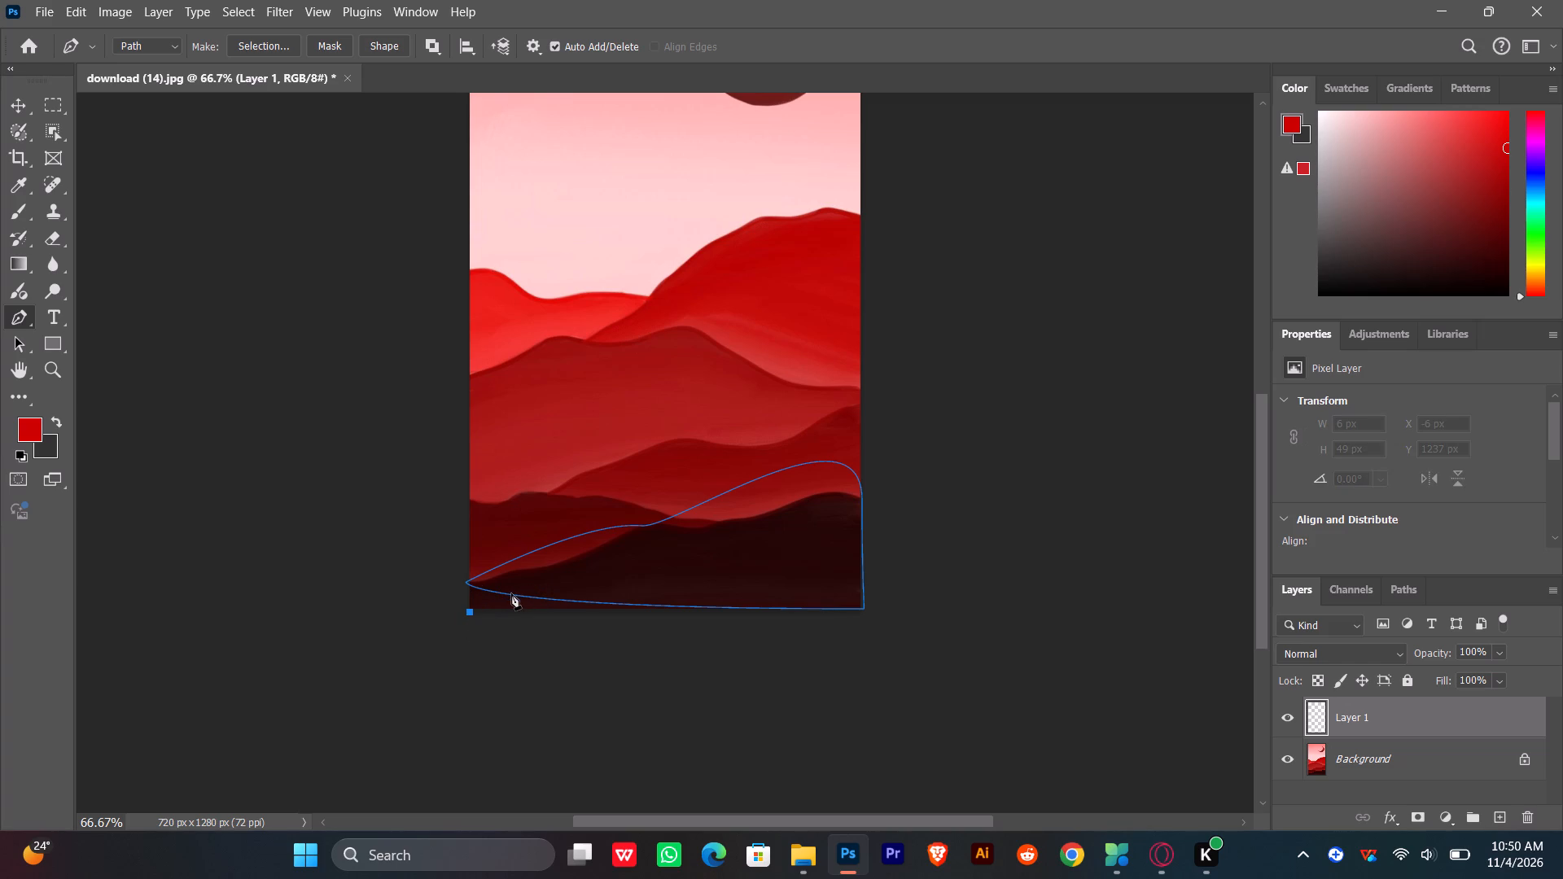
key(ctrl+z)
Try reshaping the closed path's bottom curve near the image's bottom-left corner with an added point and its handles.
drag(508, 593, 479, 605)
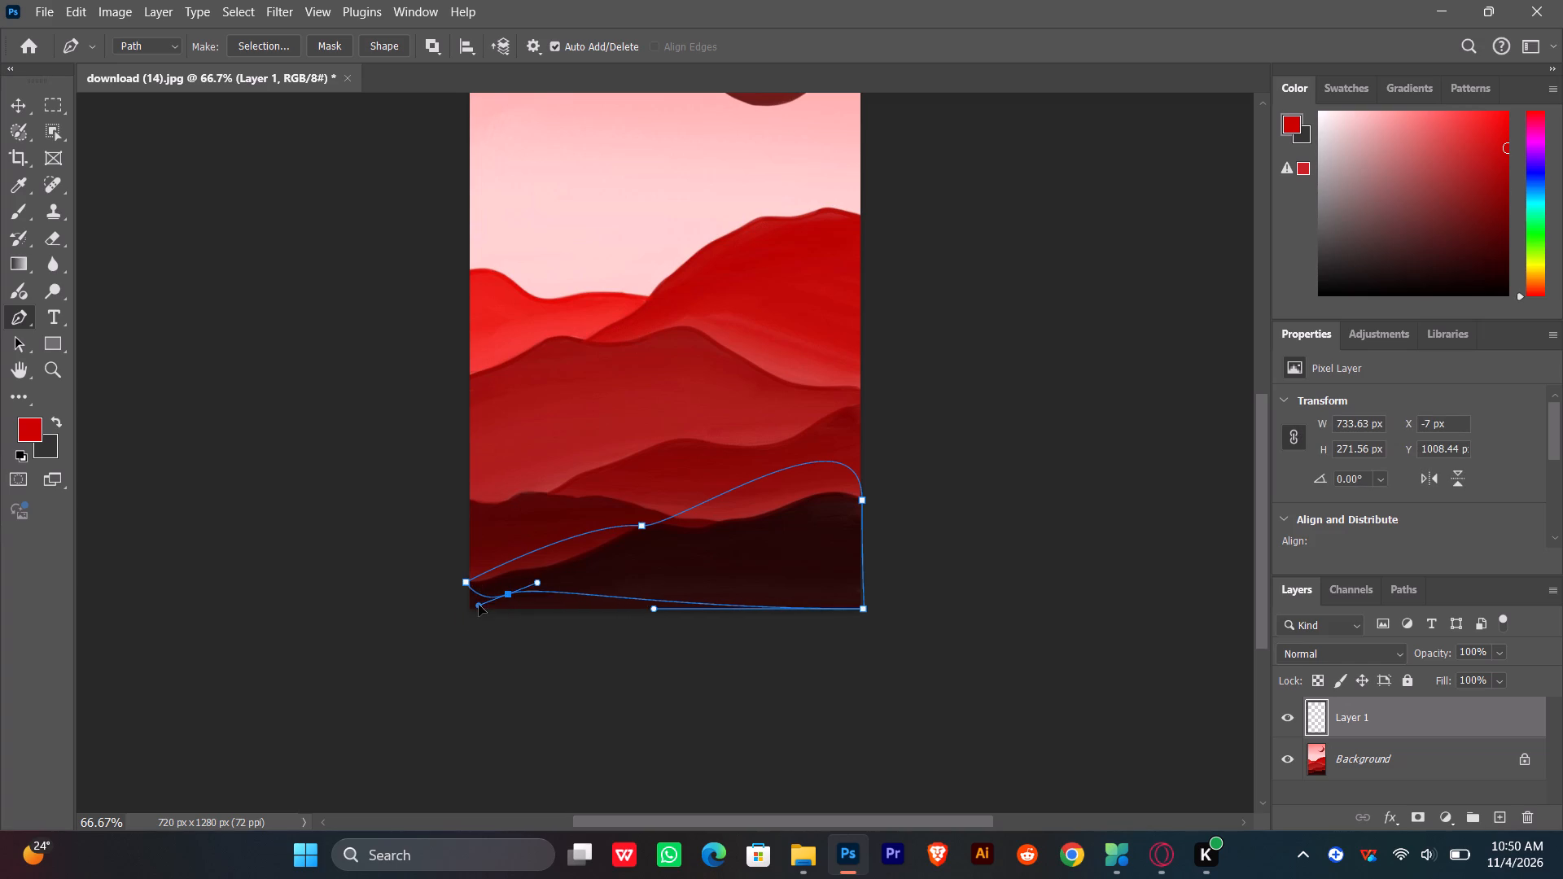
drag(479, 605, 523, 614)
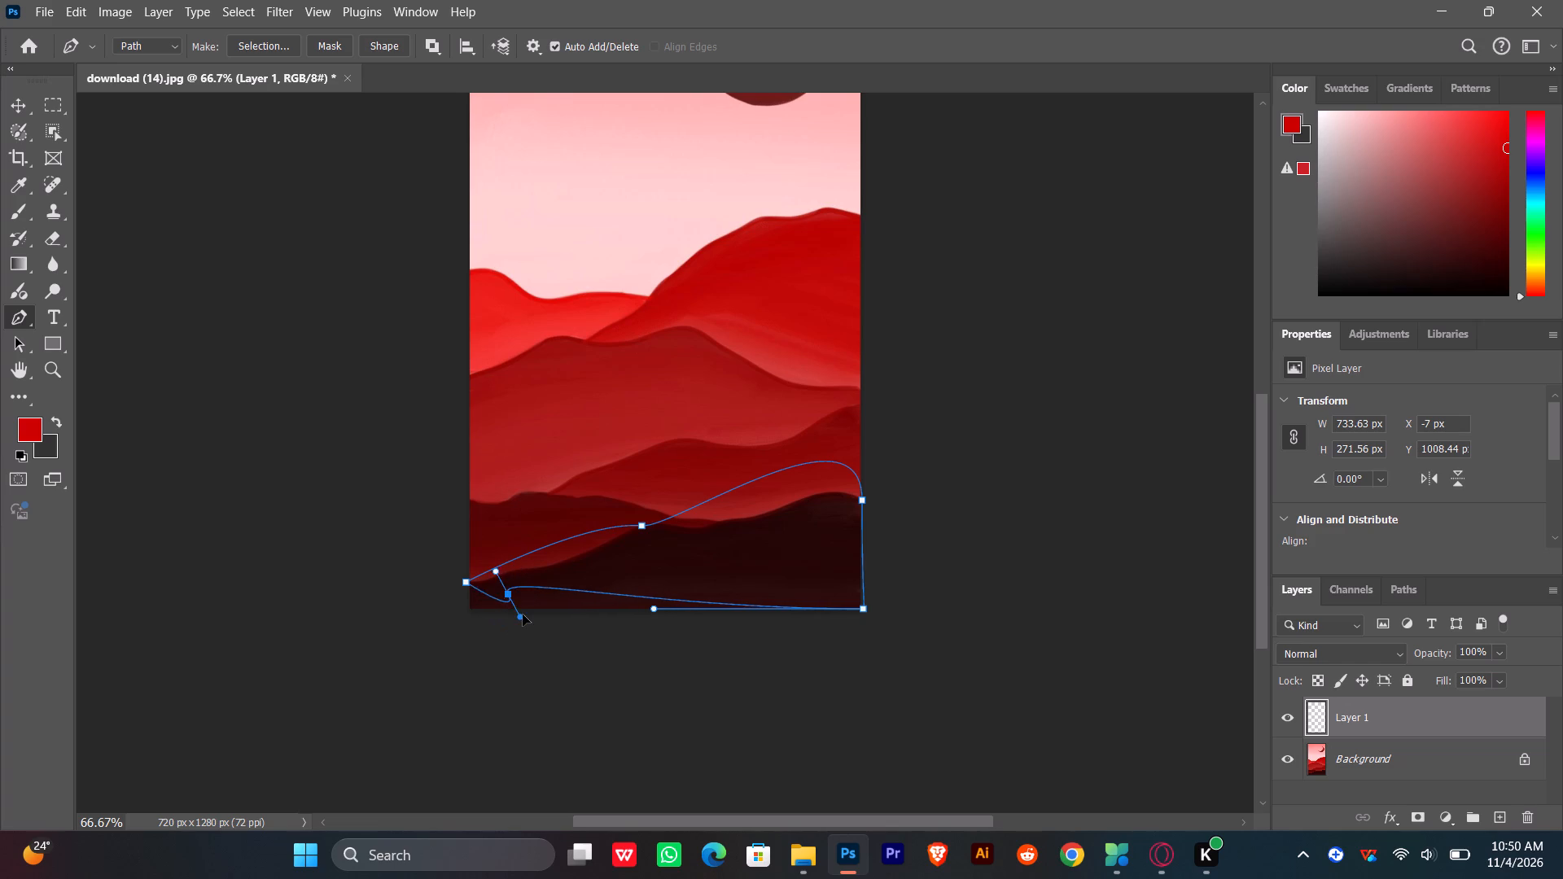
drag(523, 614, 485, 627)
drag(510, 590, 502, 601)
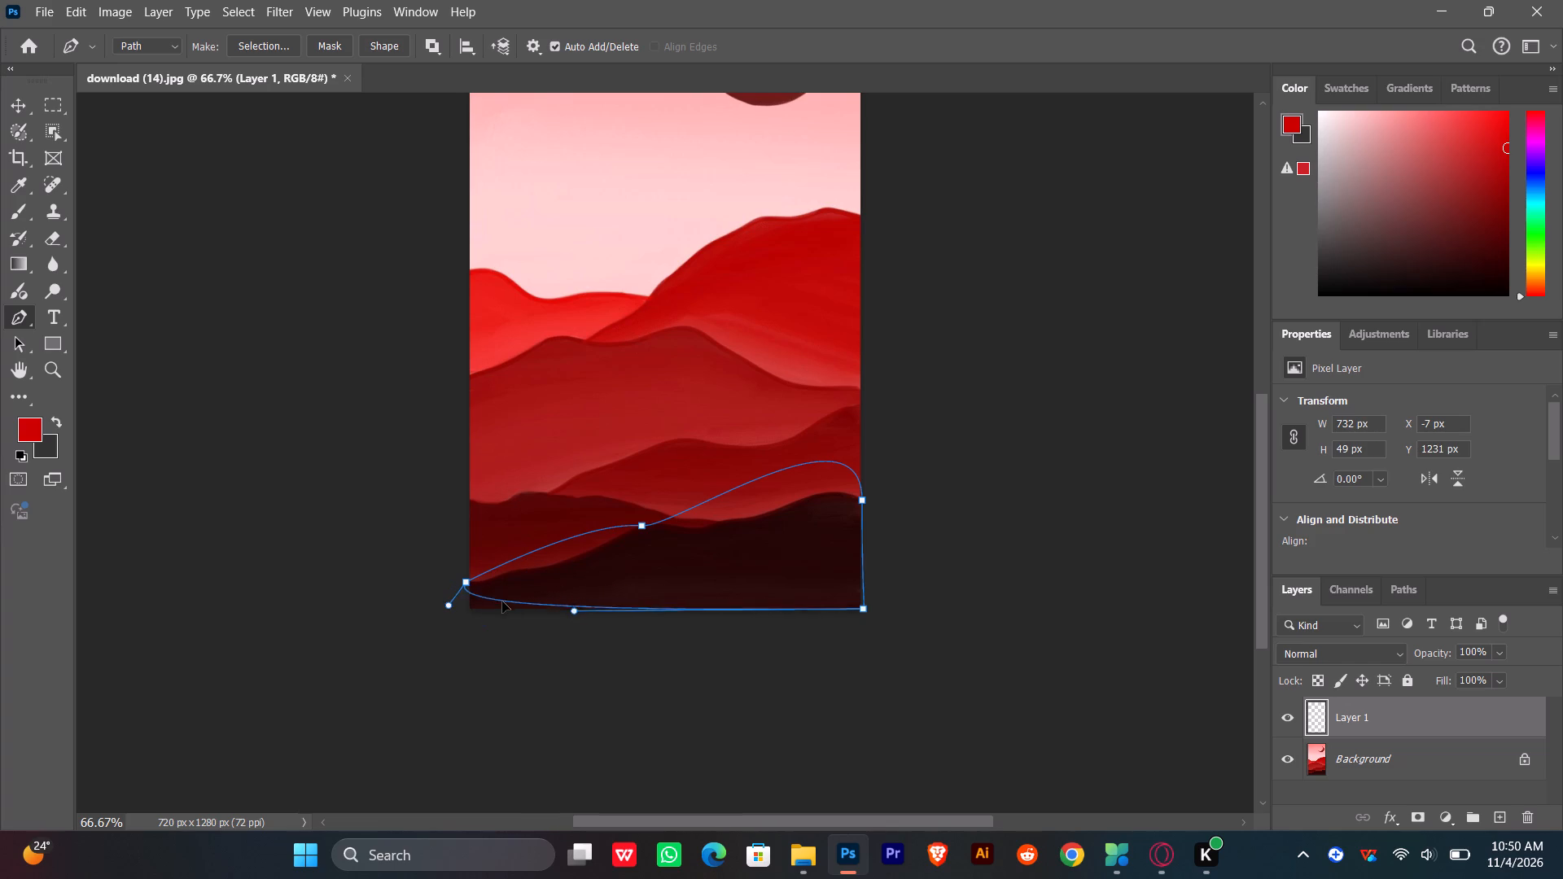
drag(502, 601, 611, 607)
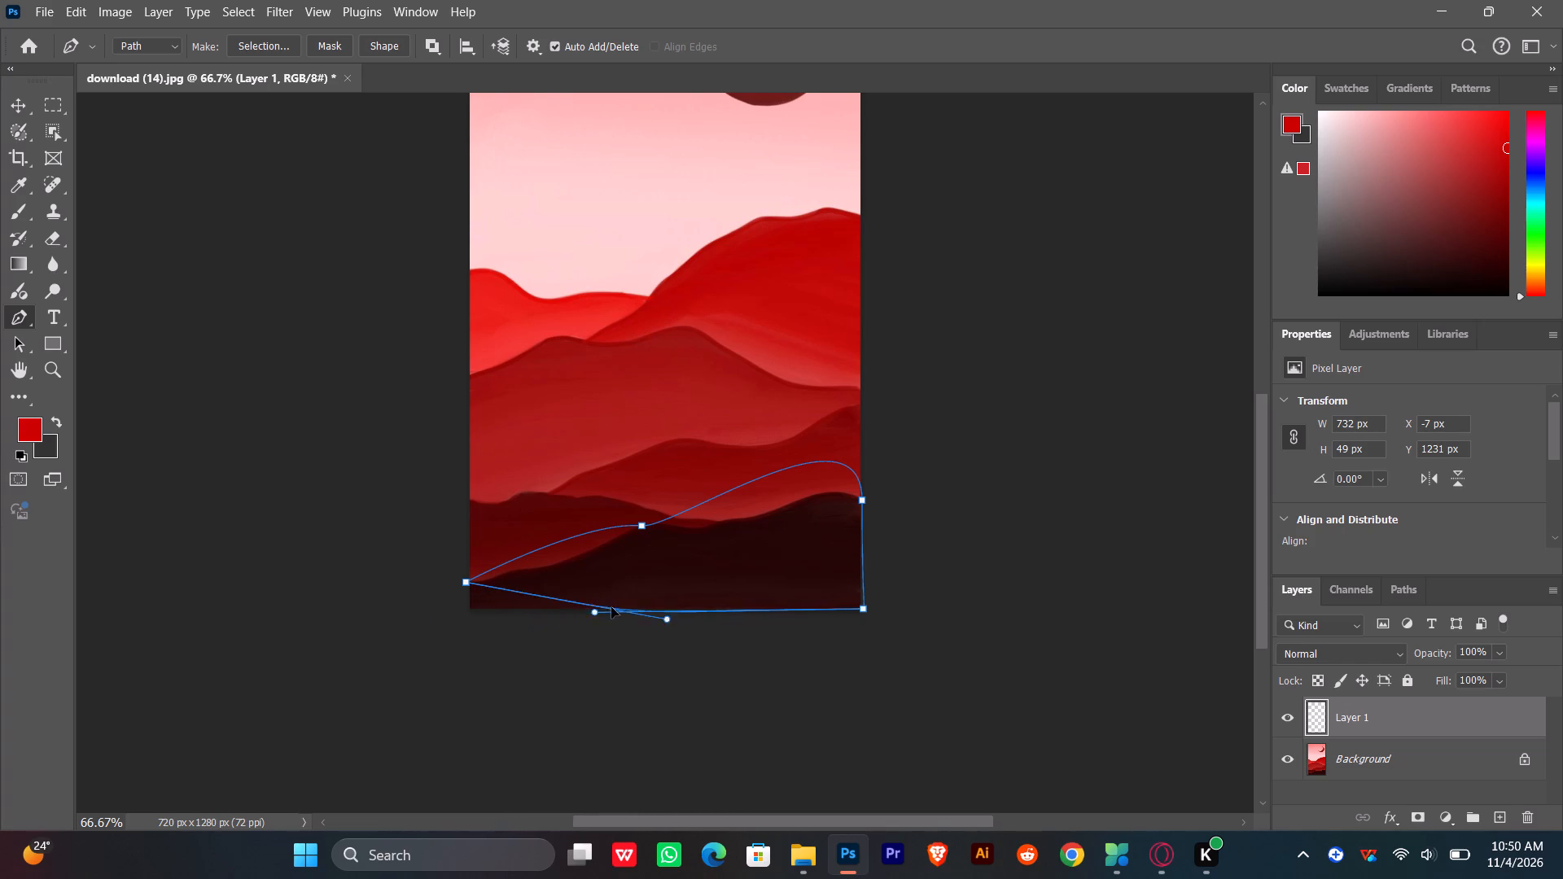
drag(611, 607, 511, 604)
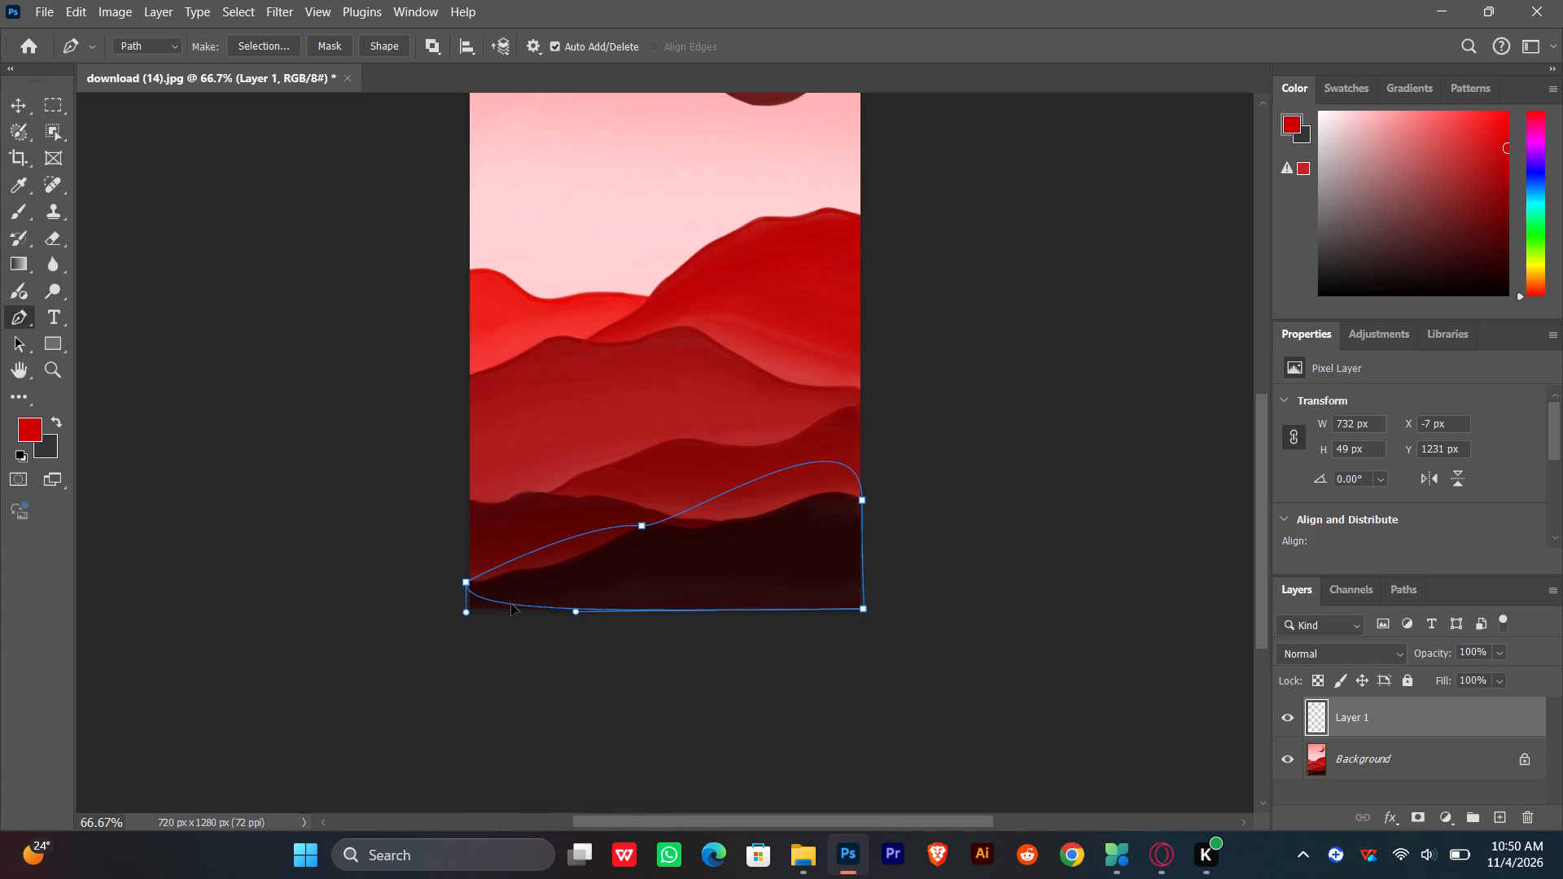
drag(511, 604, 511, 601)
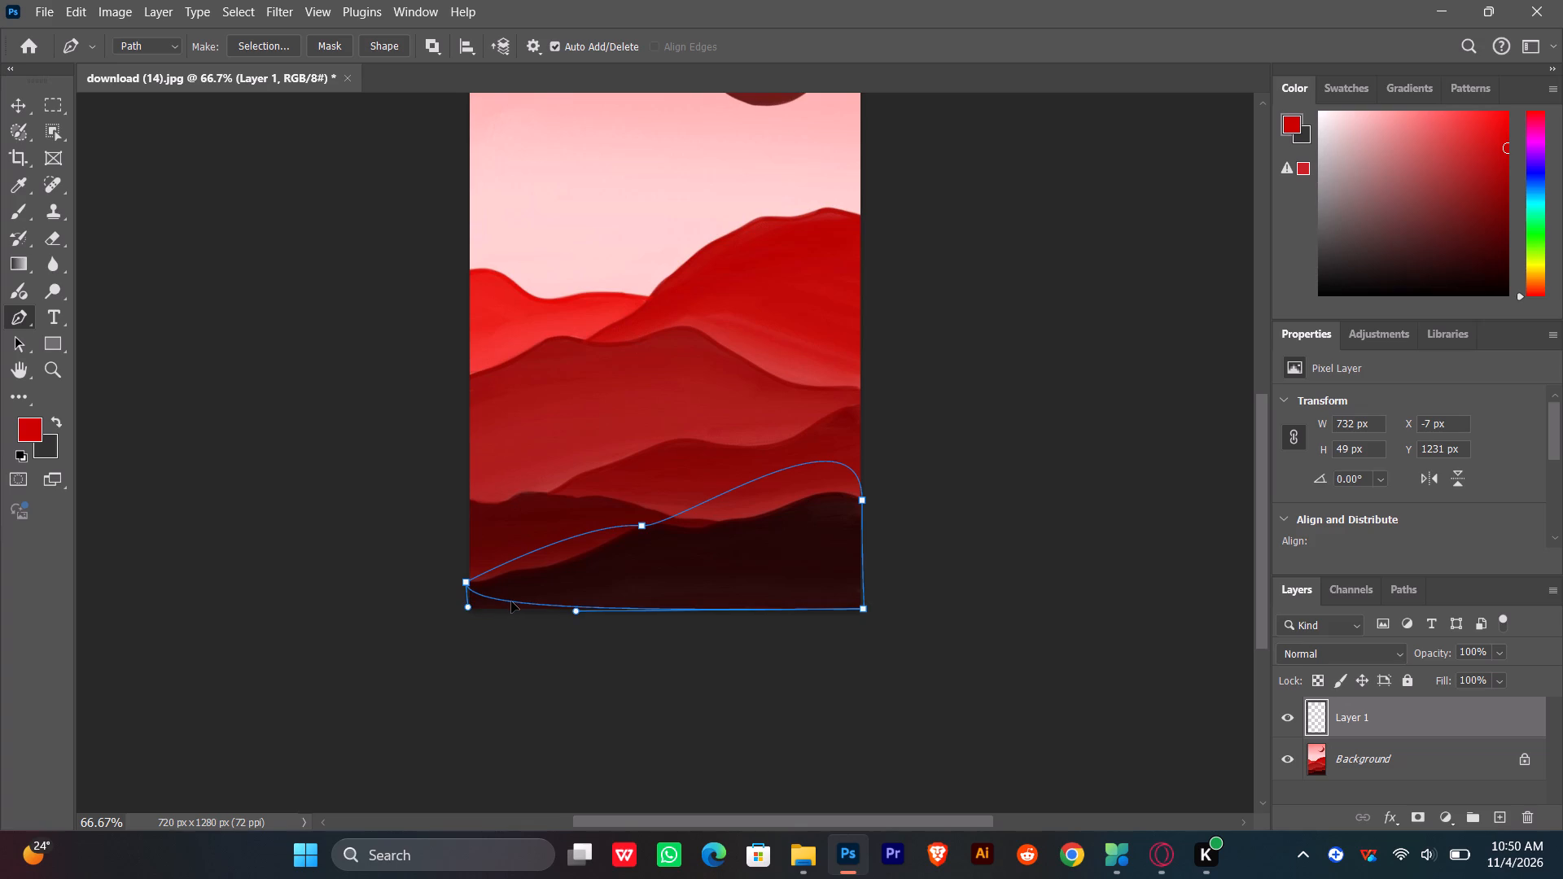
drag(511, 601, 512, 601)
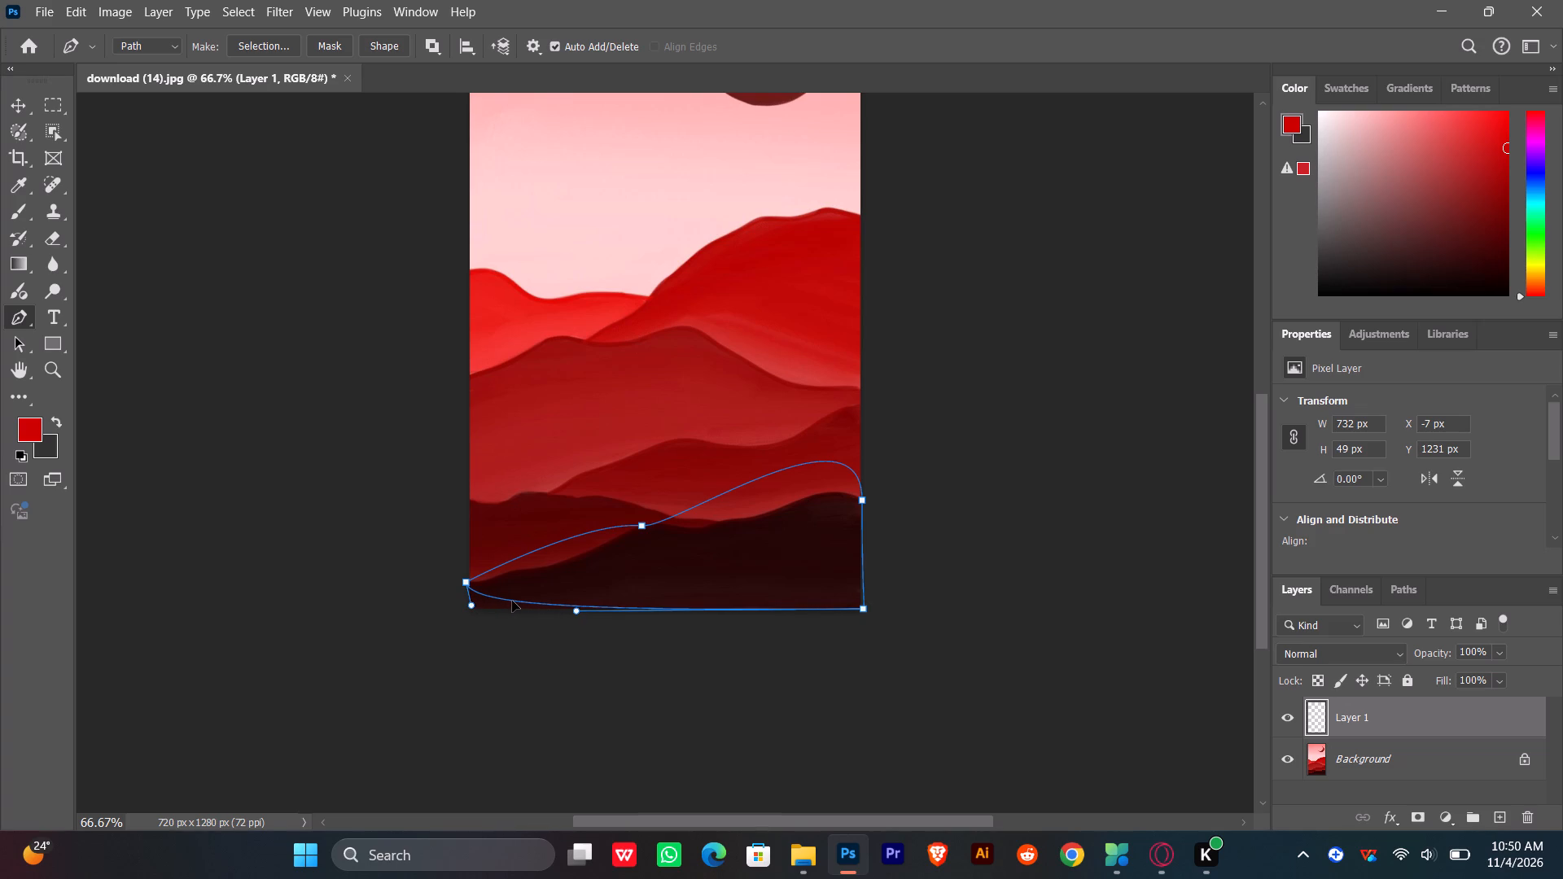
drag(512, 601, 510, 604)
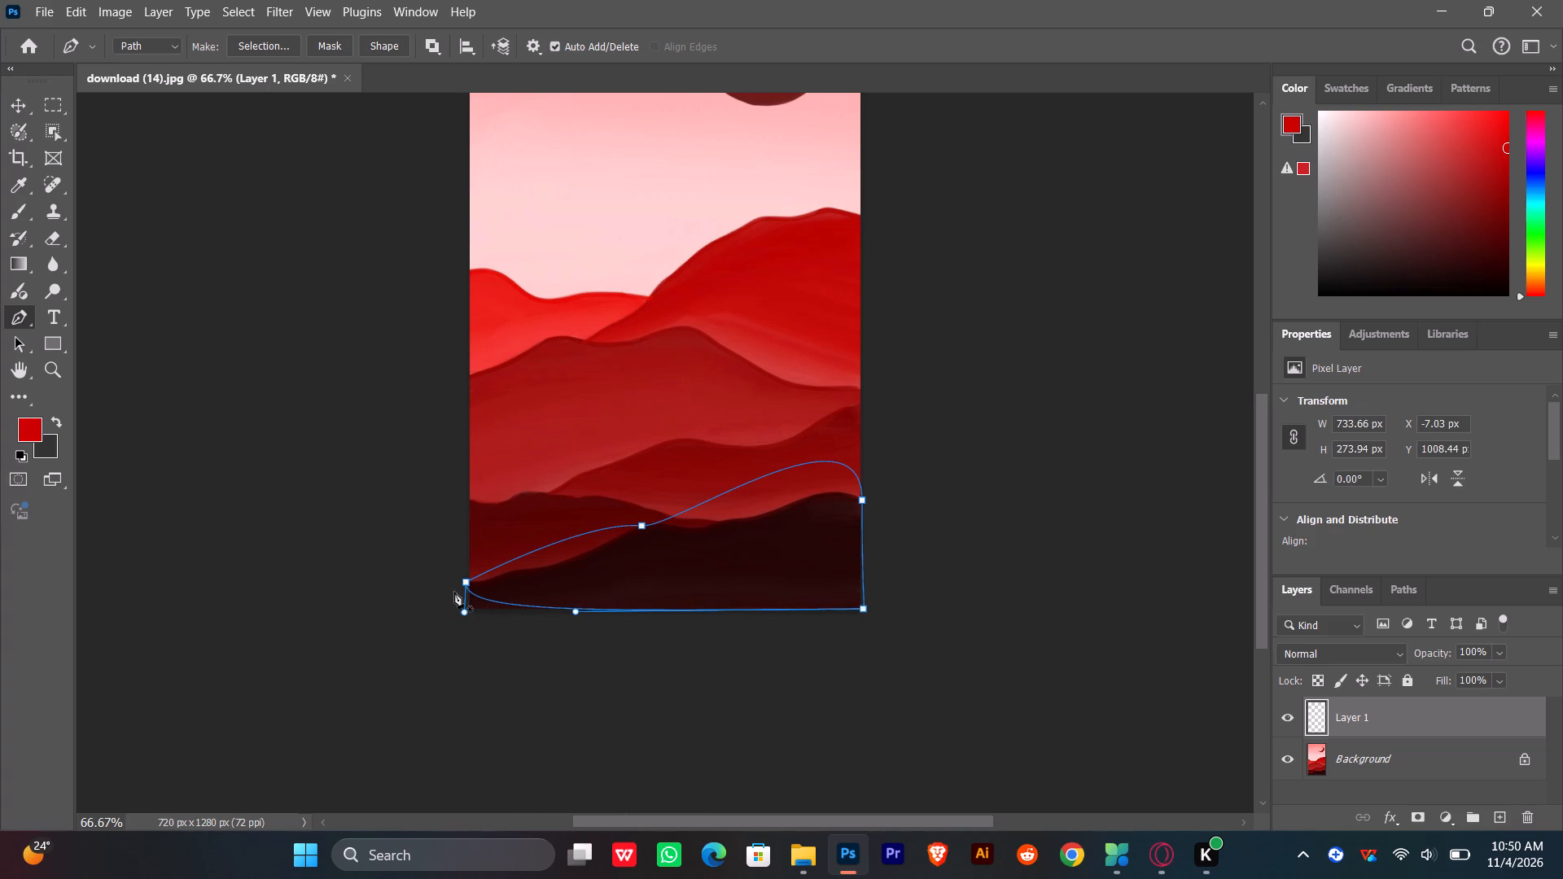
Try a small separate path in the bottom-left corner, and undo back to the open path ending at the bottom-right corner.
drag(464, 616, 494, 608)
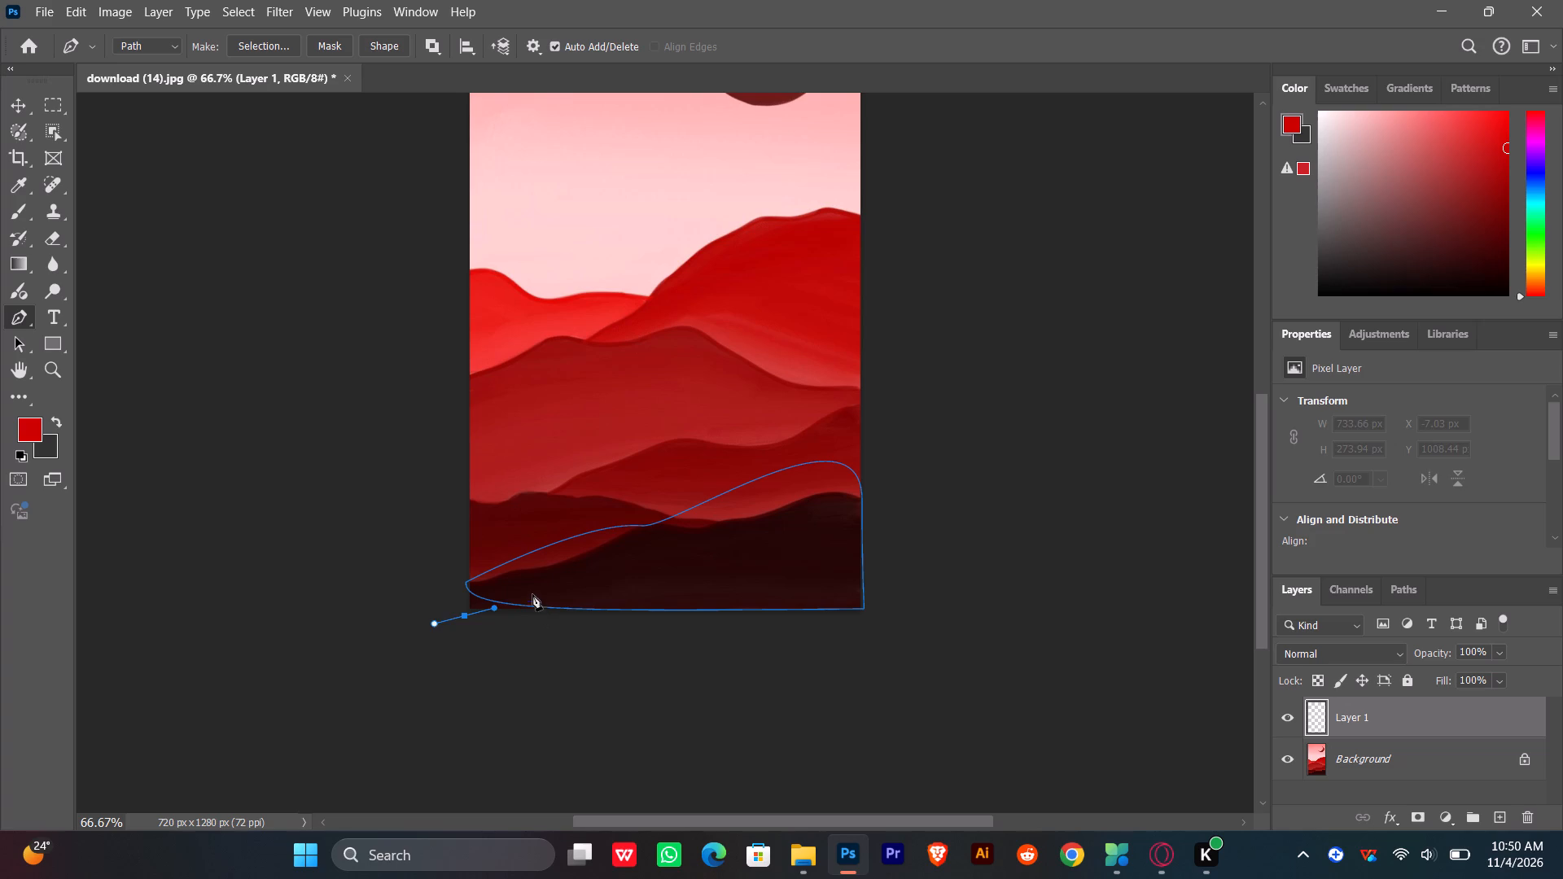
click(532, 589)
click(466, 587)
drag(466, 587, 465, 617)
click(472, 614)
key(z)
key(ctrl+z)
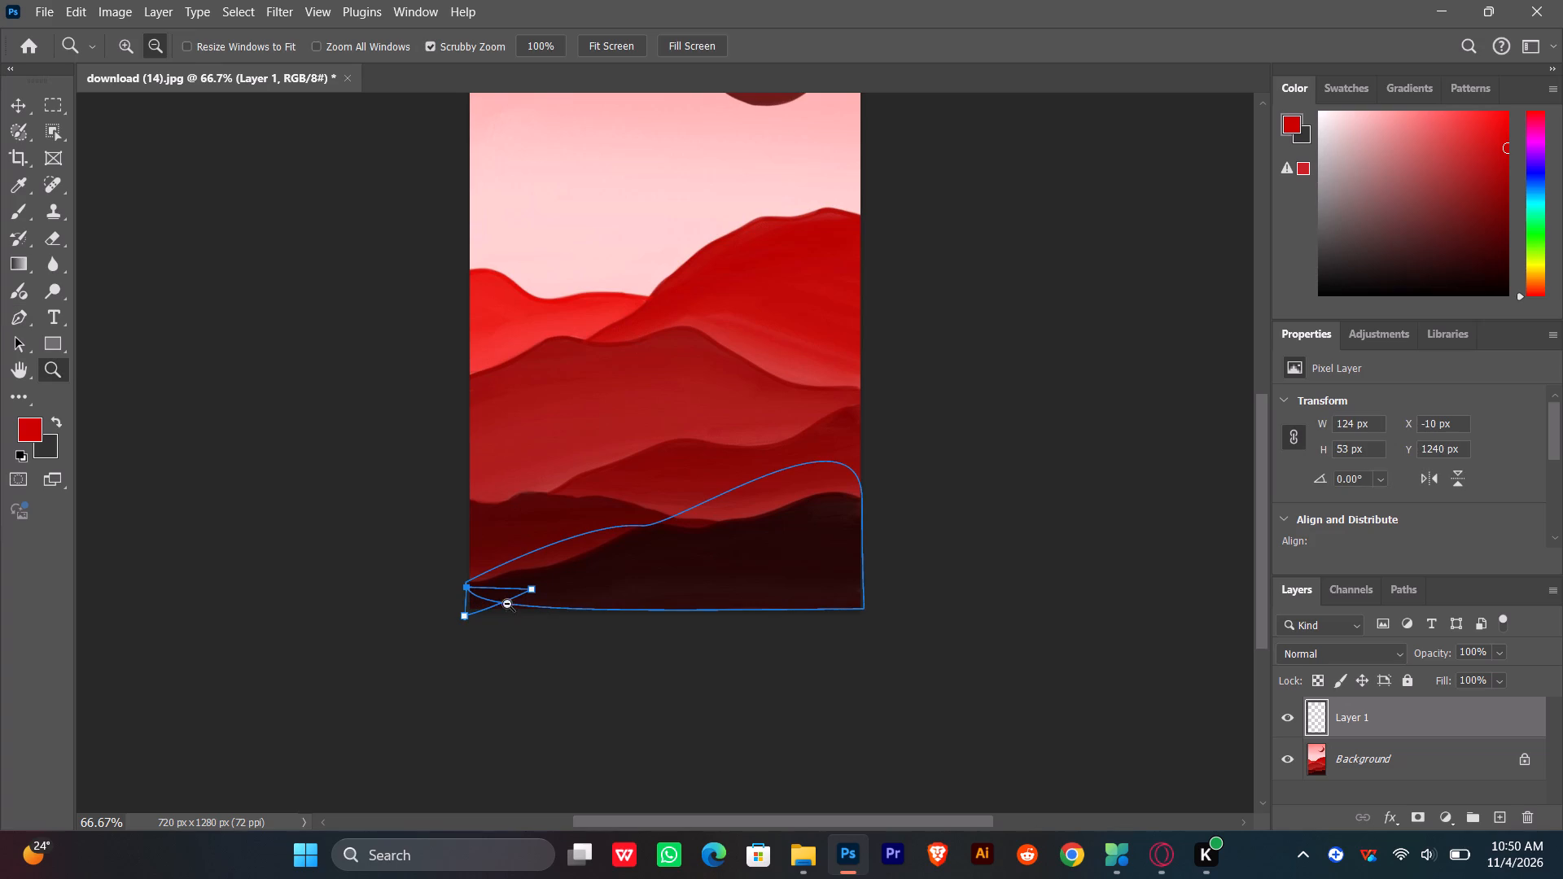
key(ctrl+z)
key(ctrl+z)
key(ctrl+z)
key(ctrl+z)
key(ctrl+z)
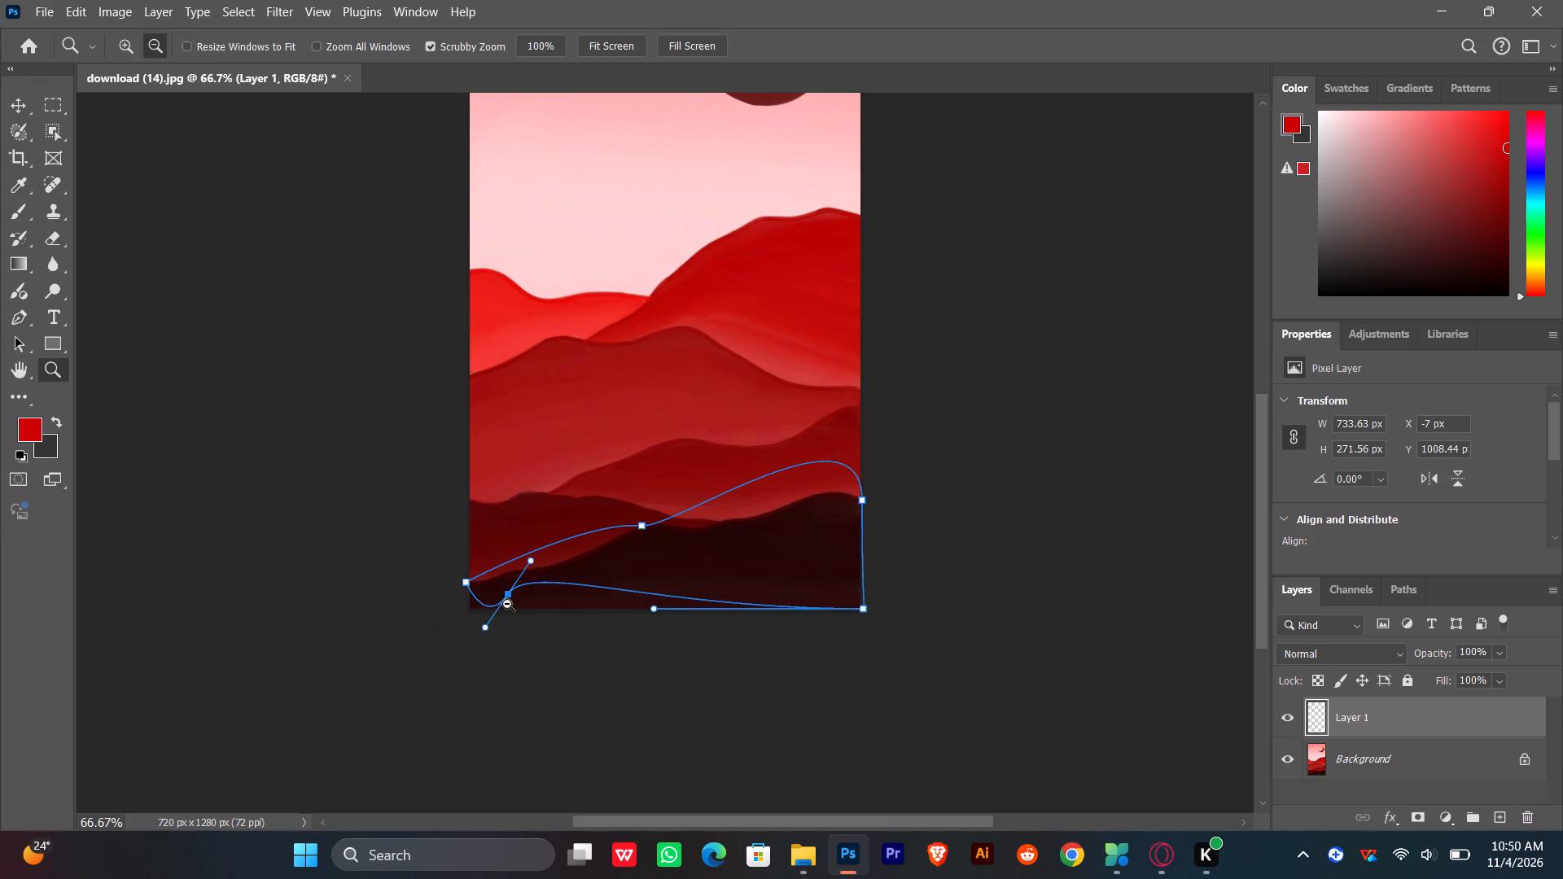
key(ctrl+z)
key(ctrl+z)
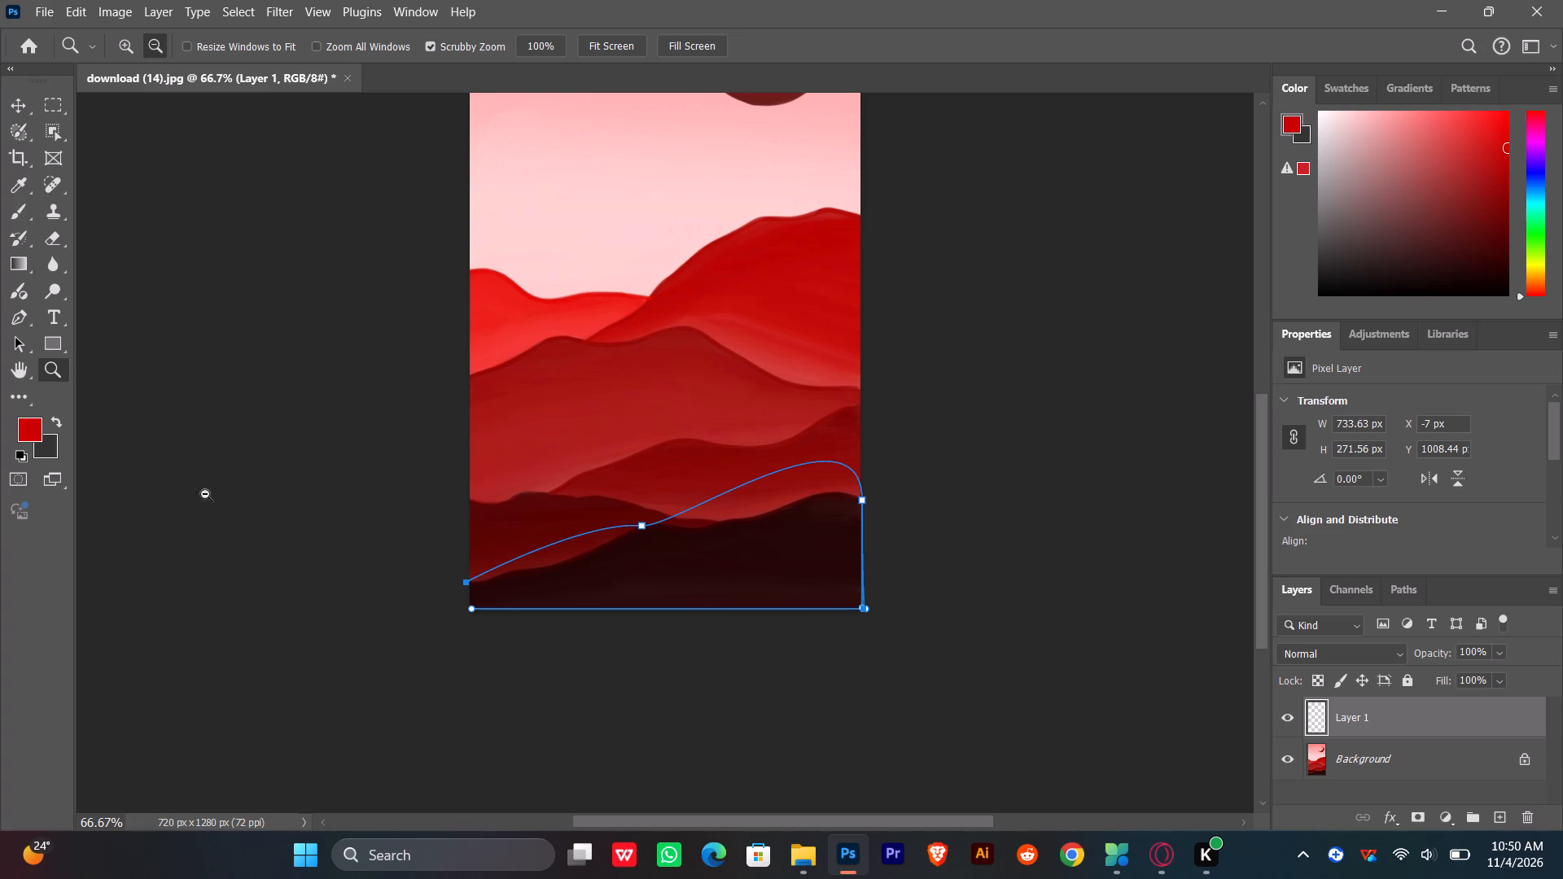
Close the path around the darkest foreground hill at its left-edge start point with the Pen tool.
click(20, 319)
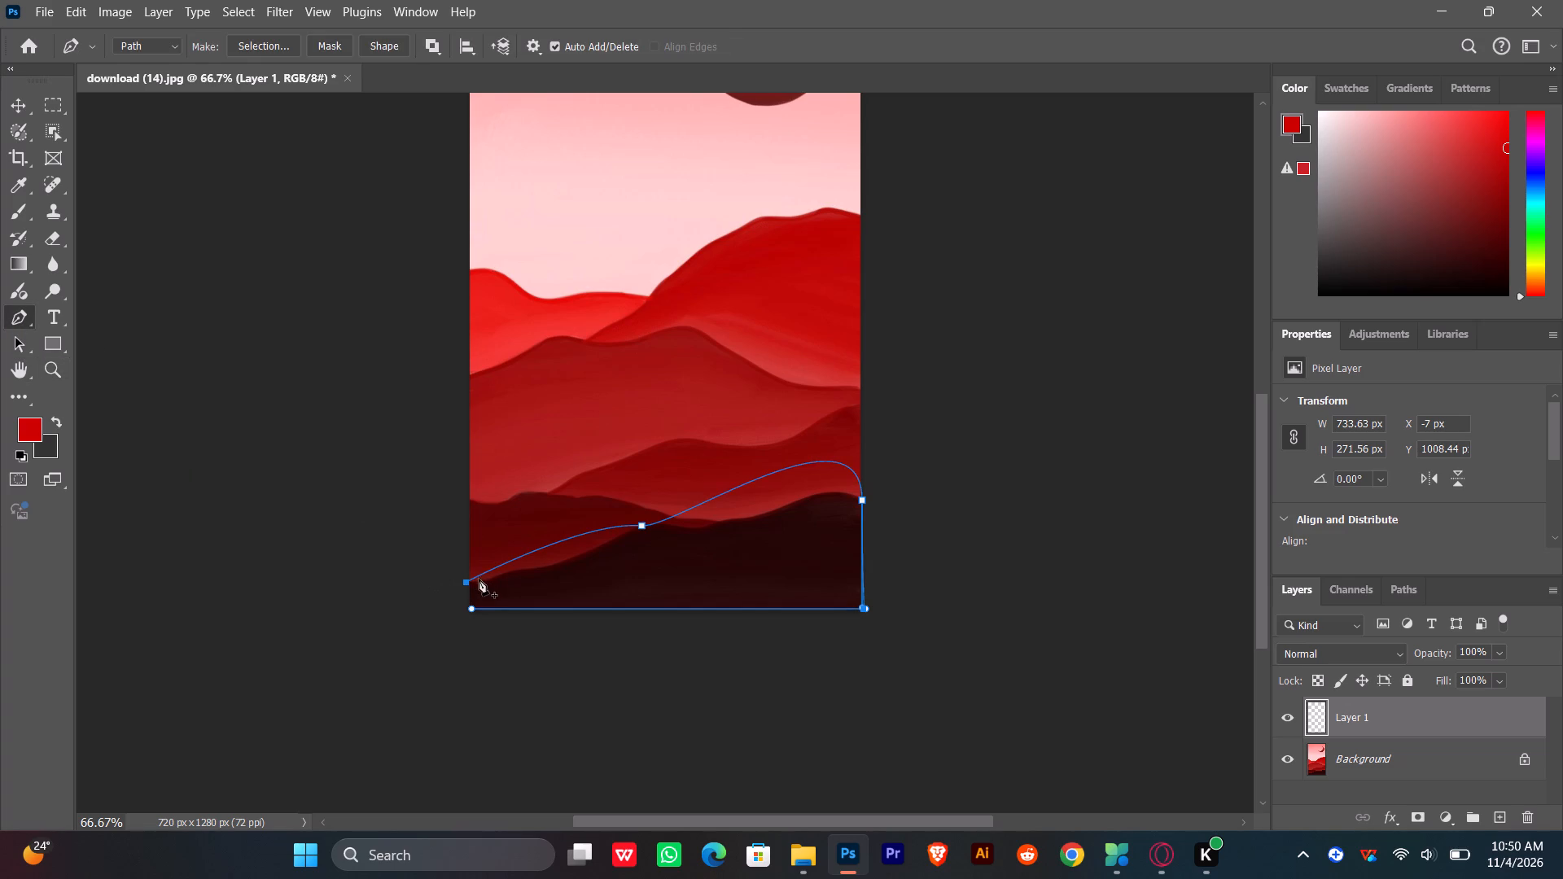
click(469, 581)
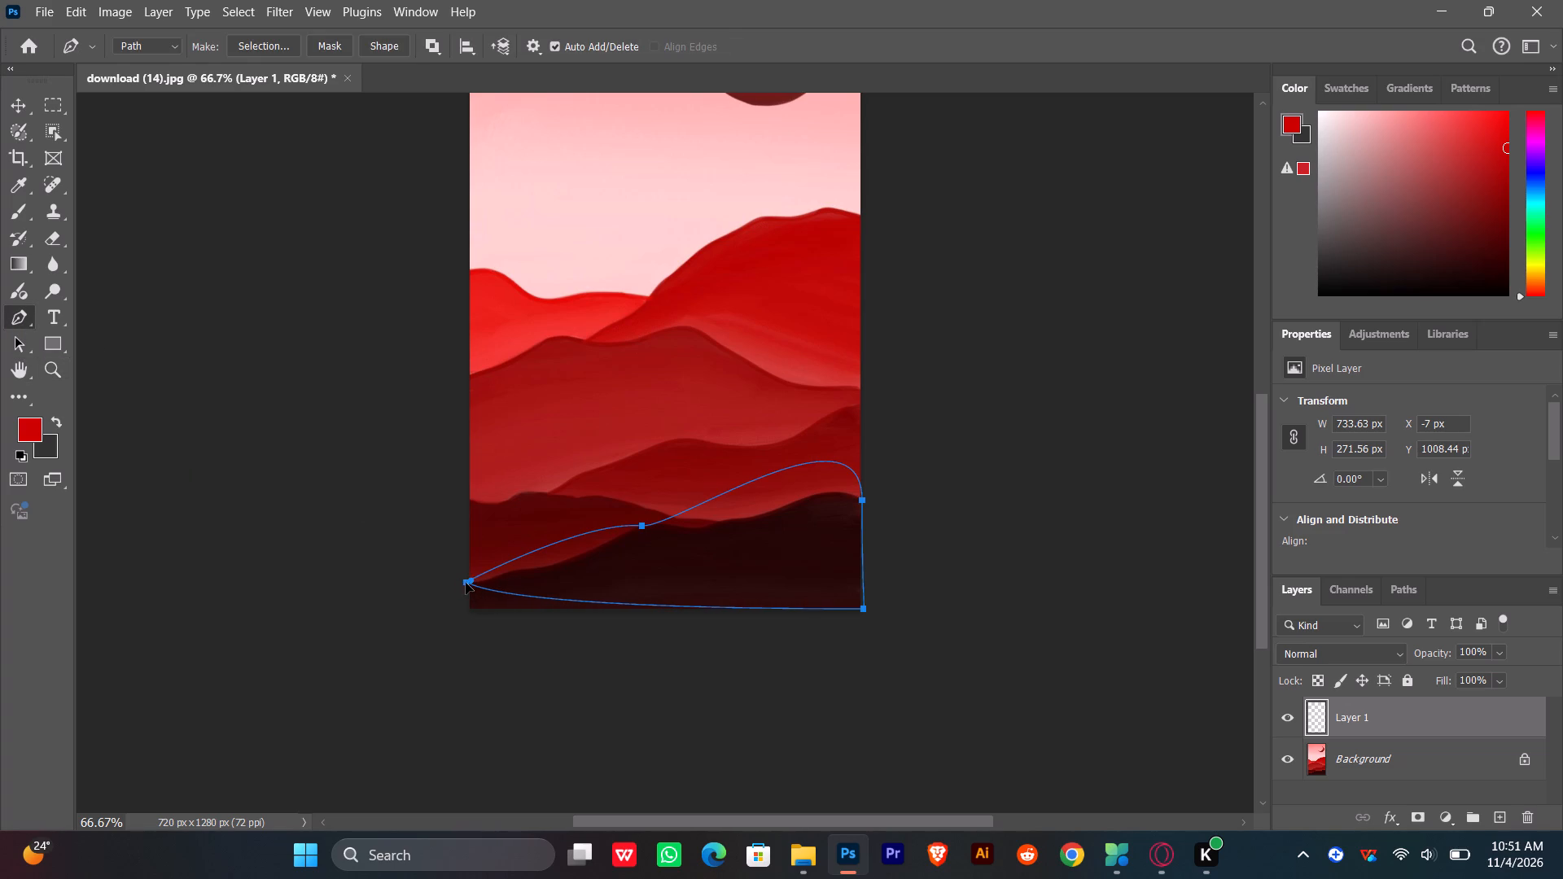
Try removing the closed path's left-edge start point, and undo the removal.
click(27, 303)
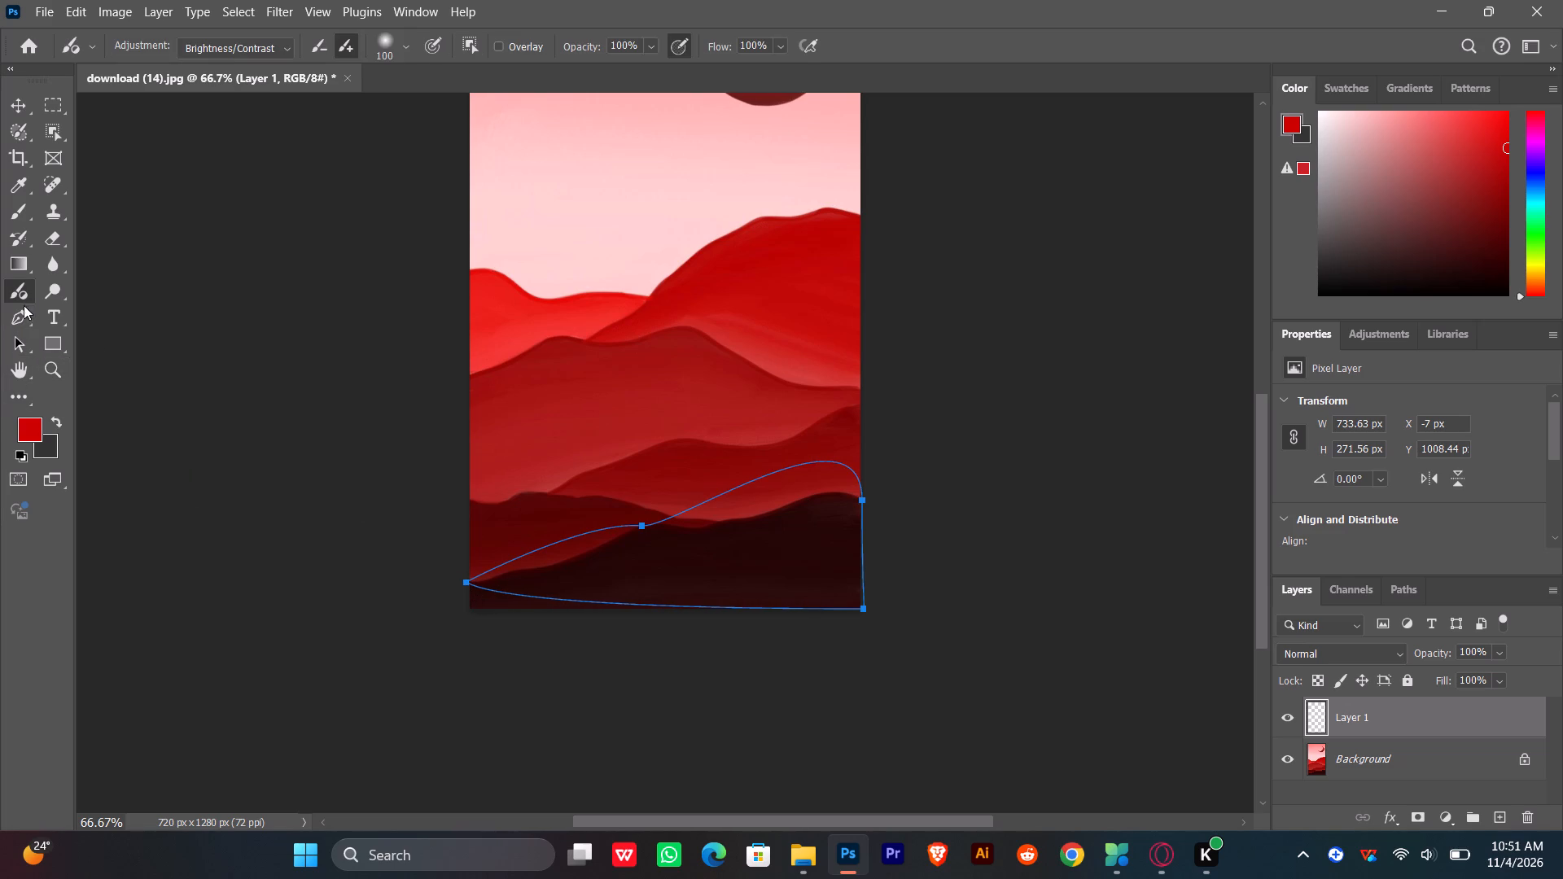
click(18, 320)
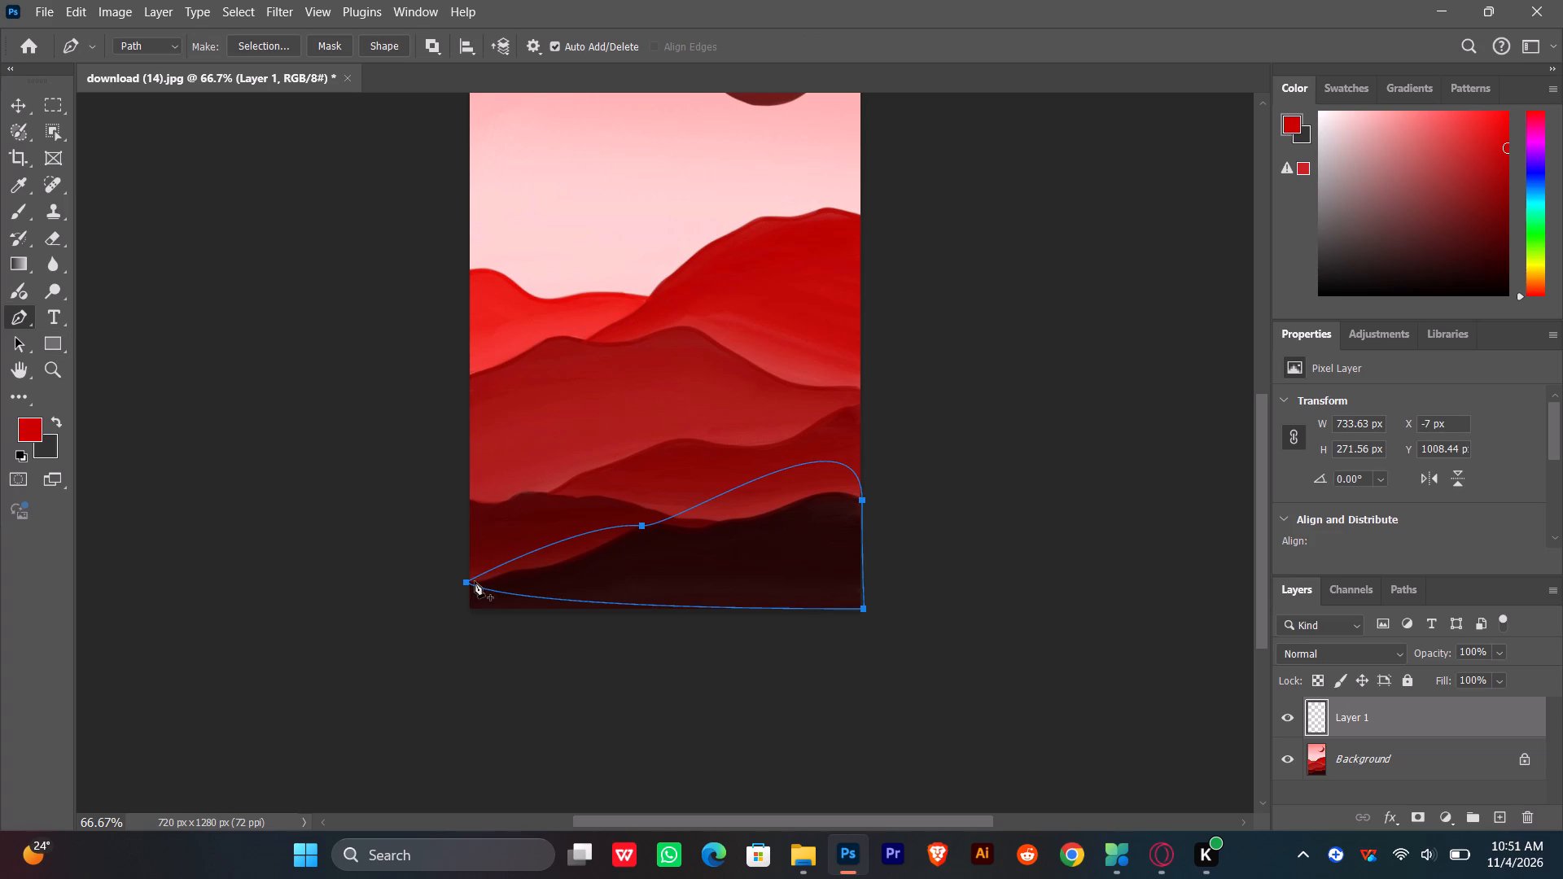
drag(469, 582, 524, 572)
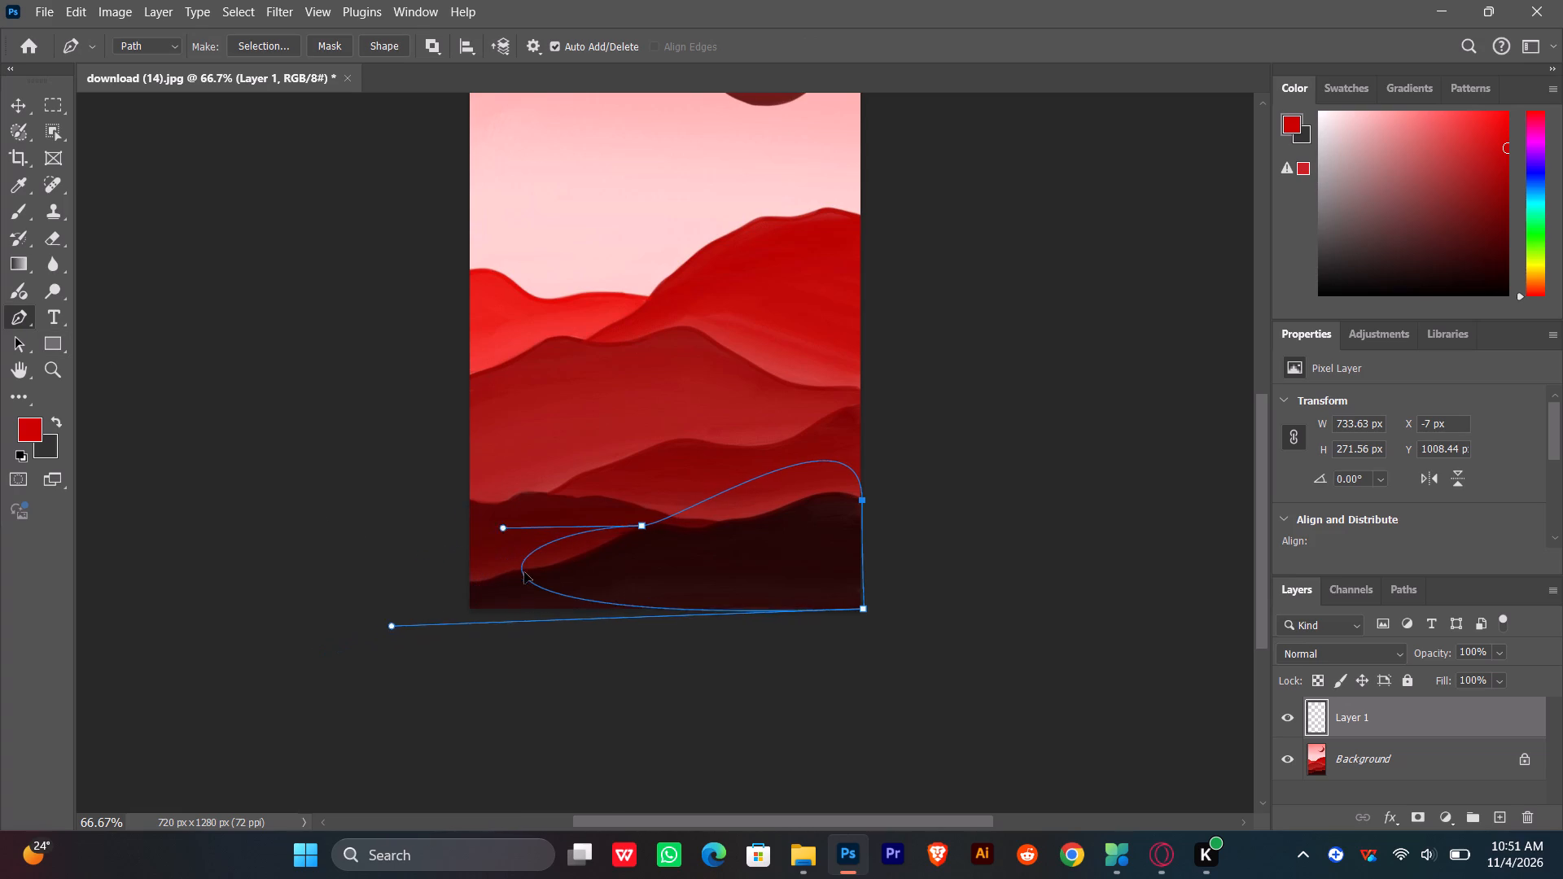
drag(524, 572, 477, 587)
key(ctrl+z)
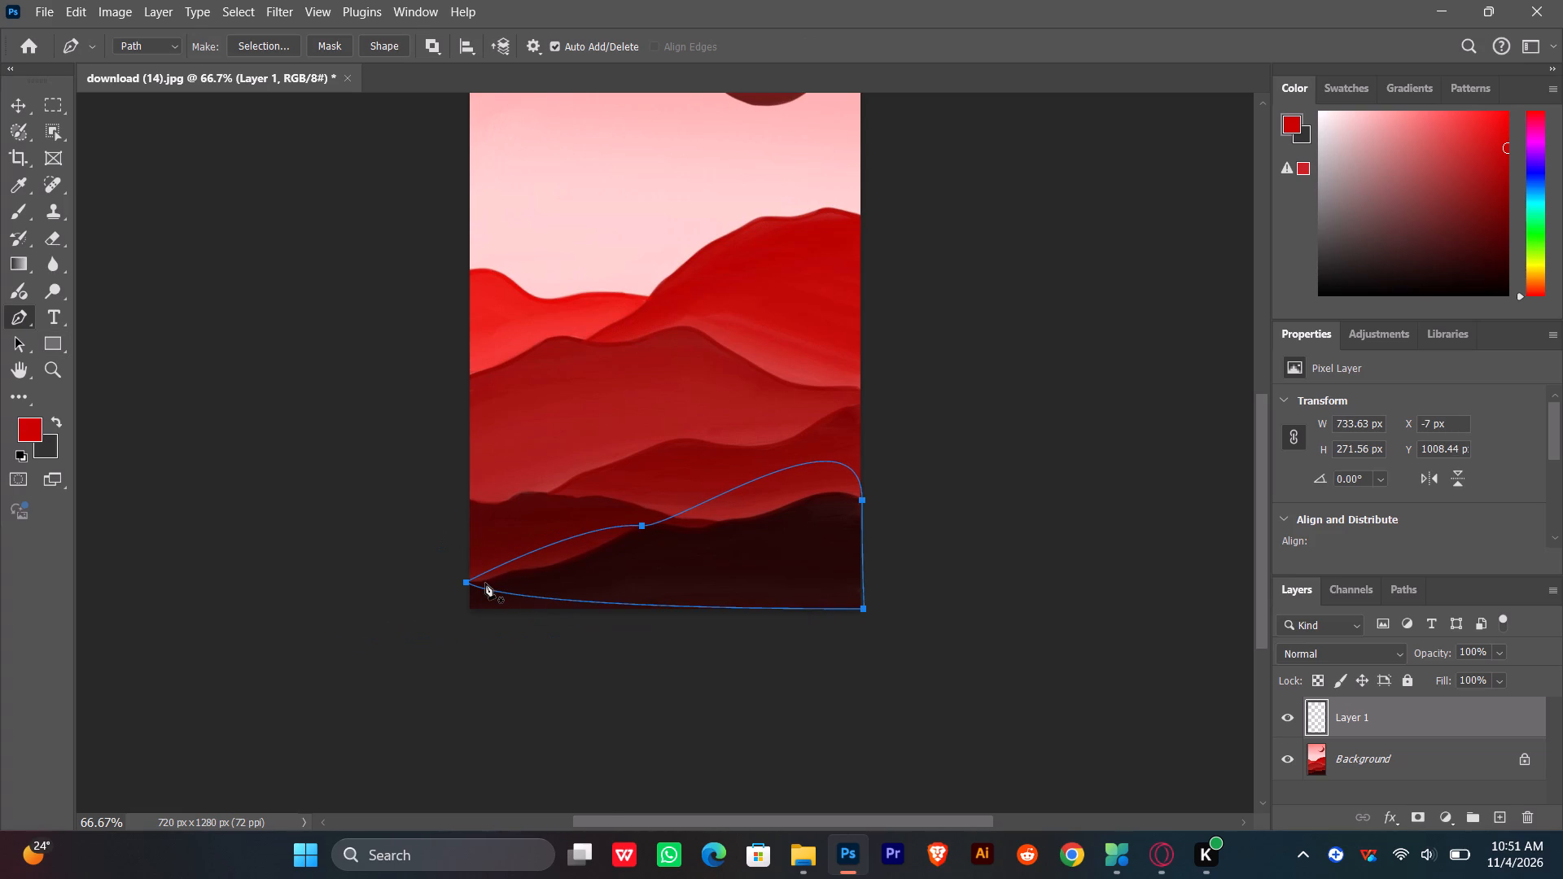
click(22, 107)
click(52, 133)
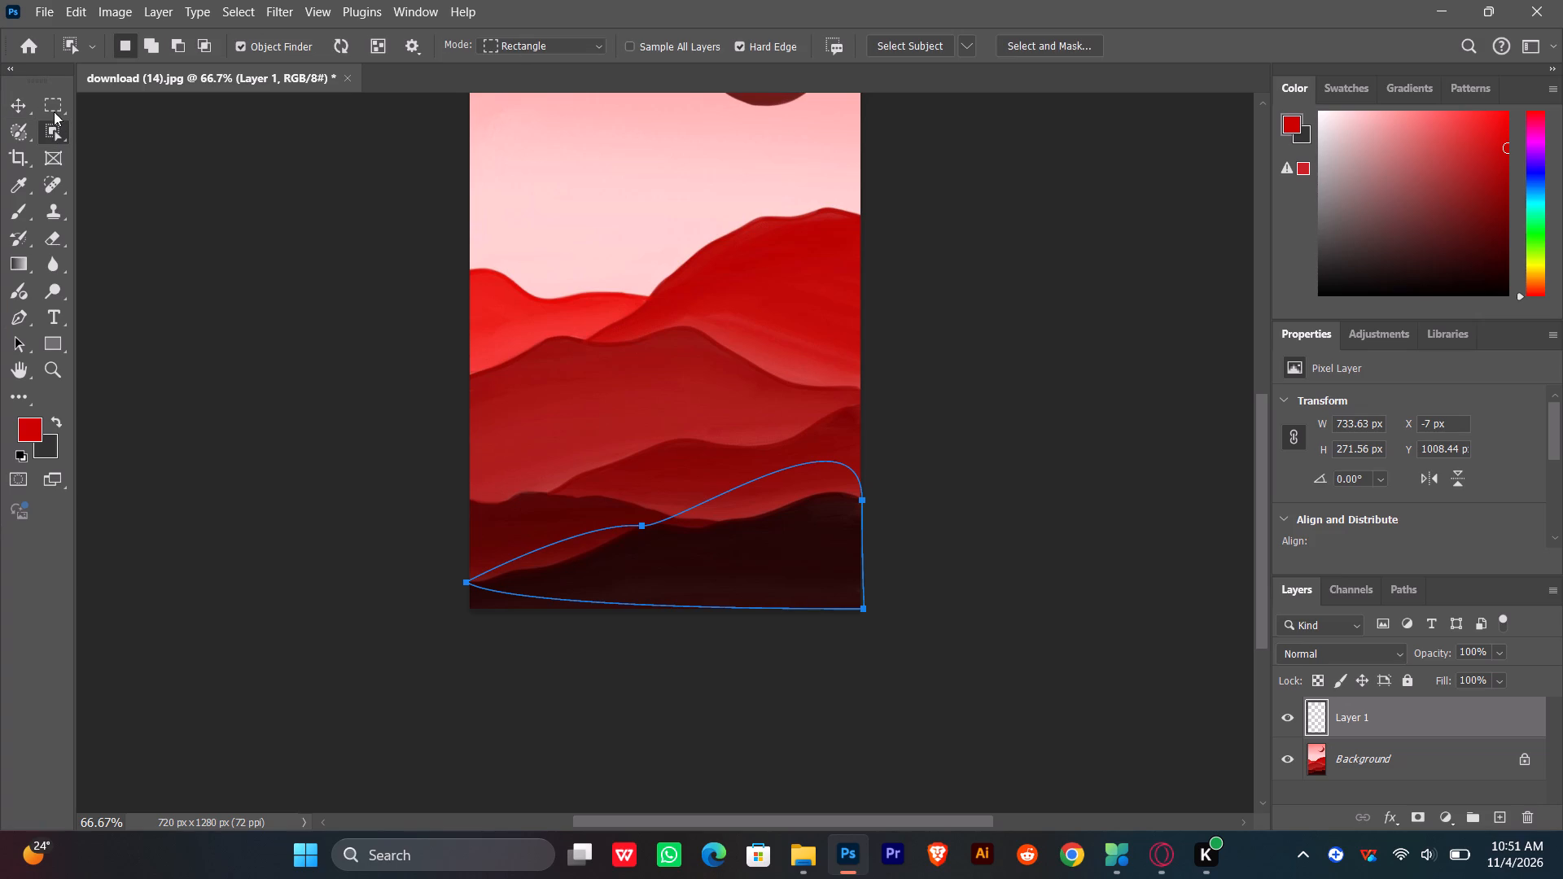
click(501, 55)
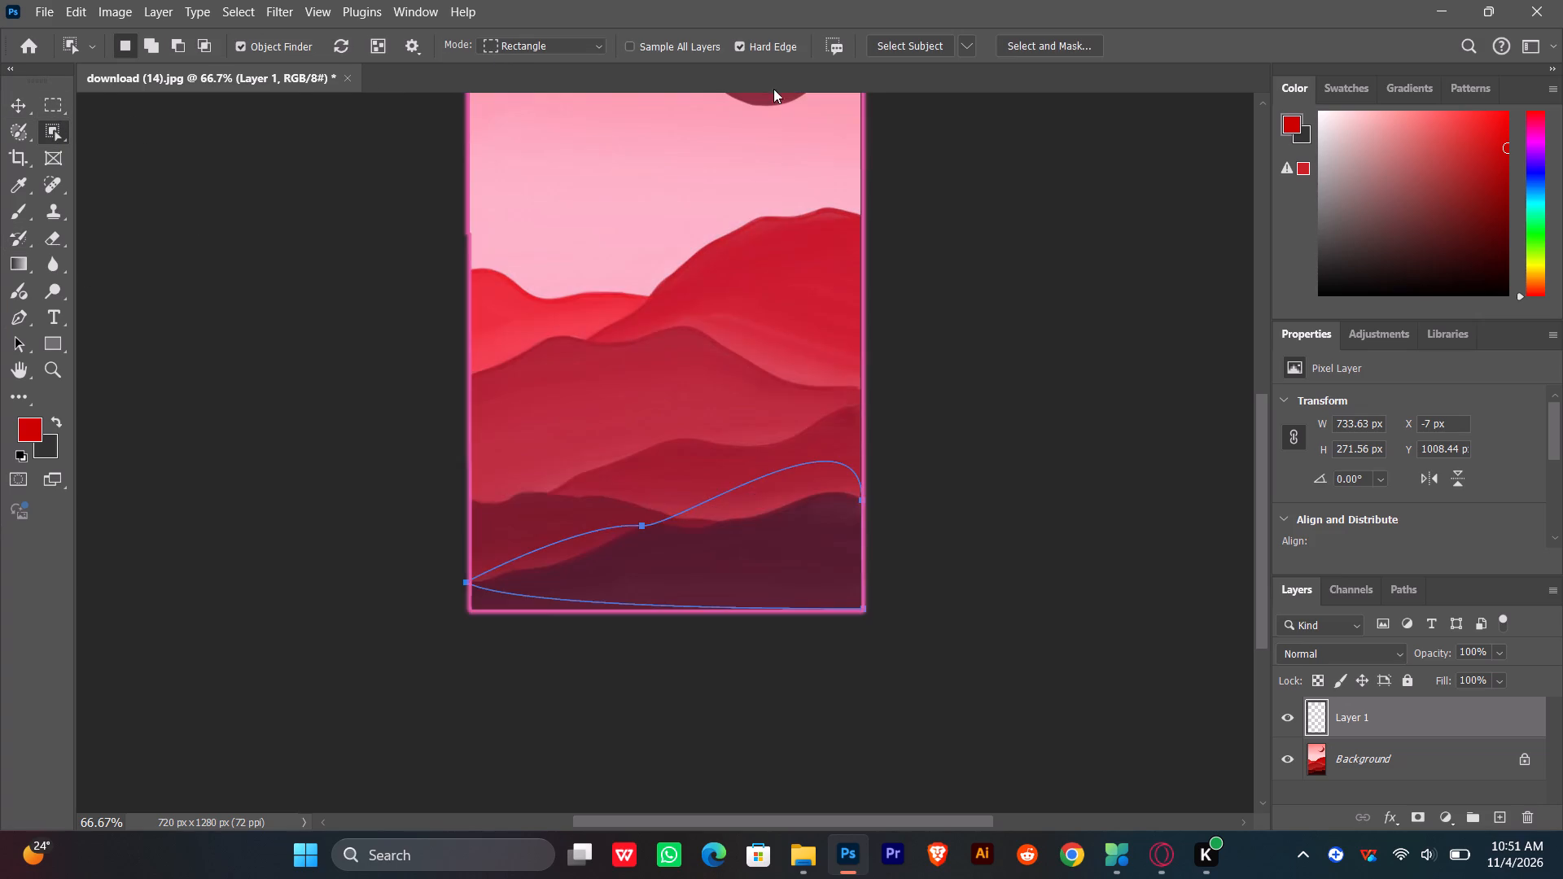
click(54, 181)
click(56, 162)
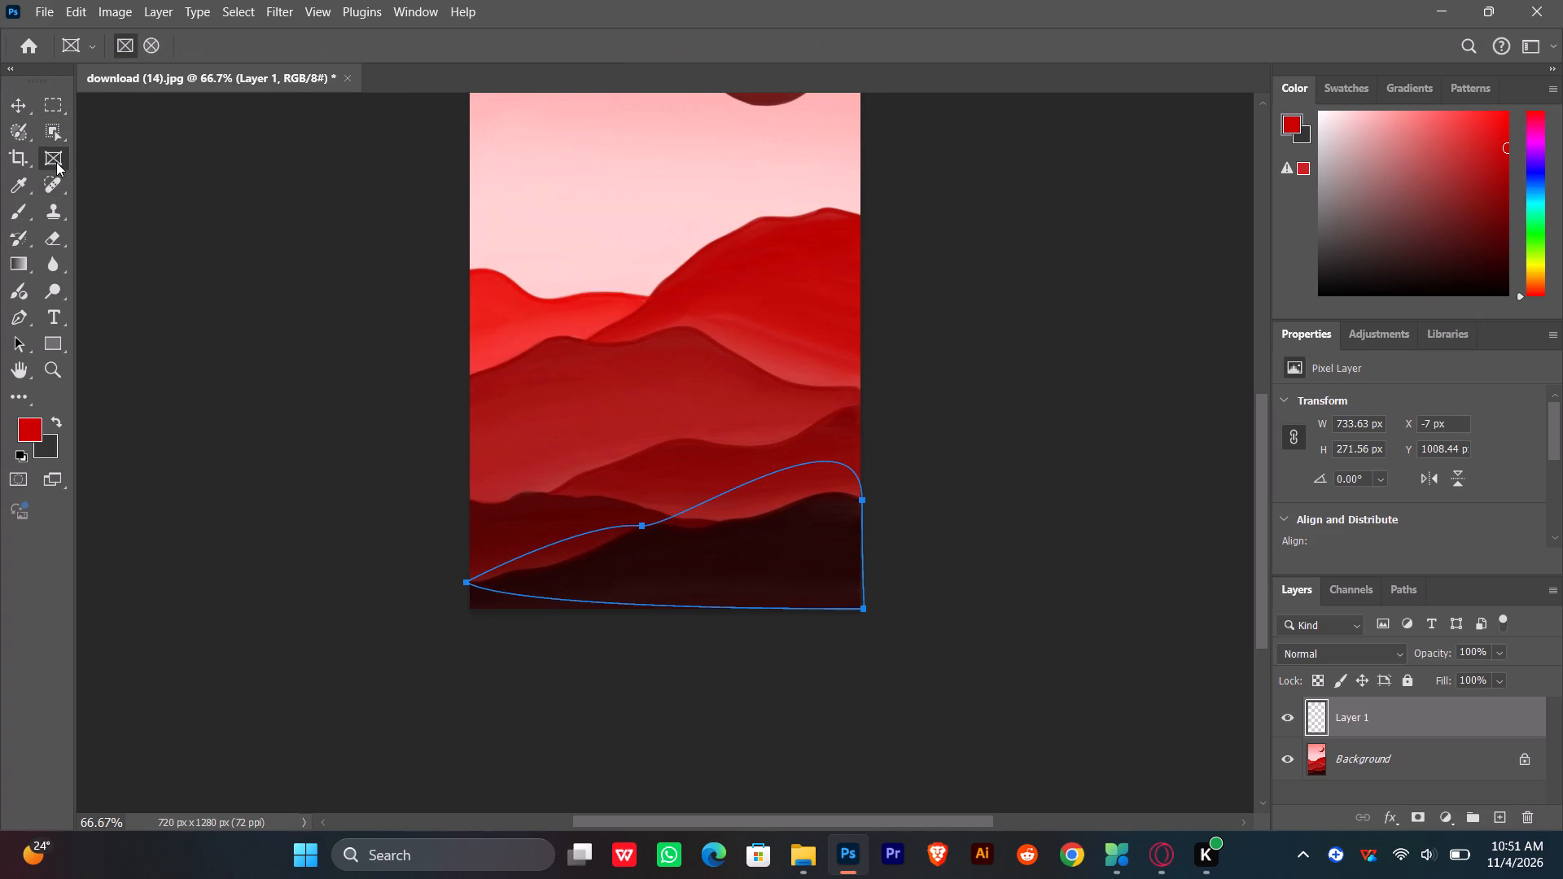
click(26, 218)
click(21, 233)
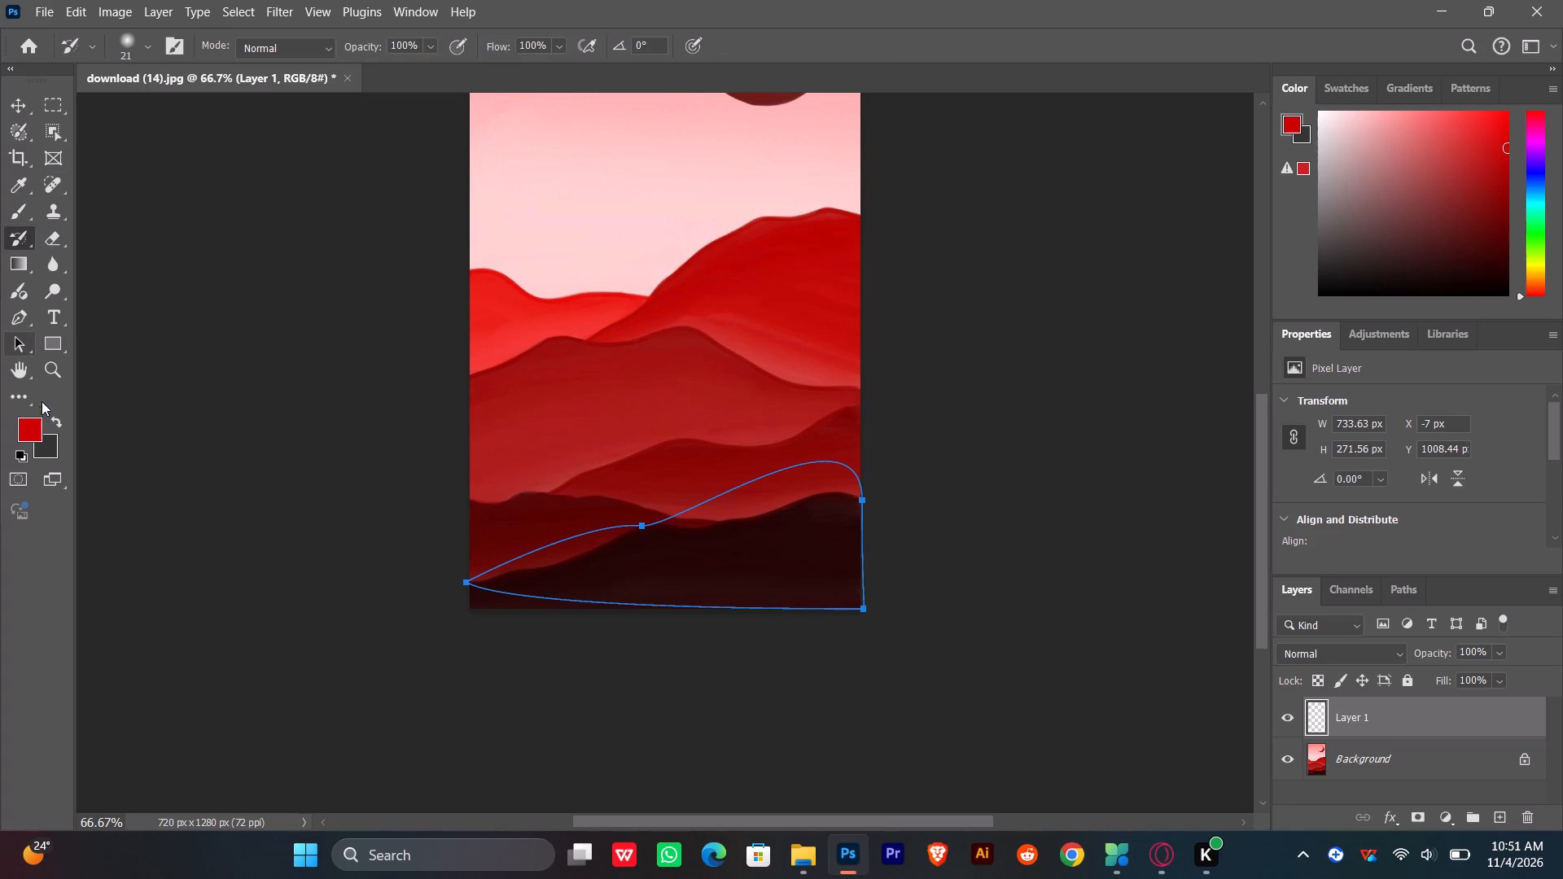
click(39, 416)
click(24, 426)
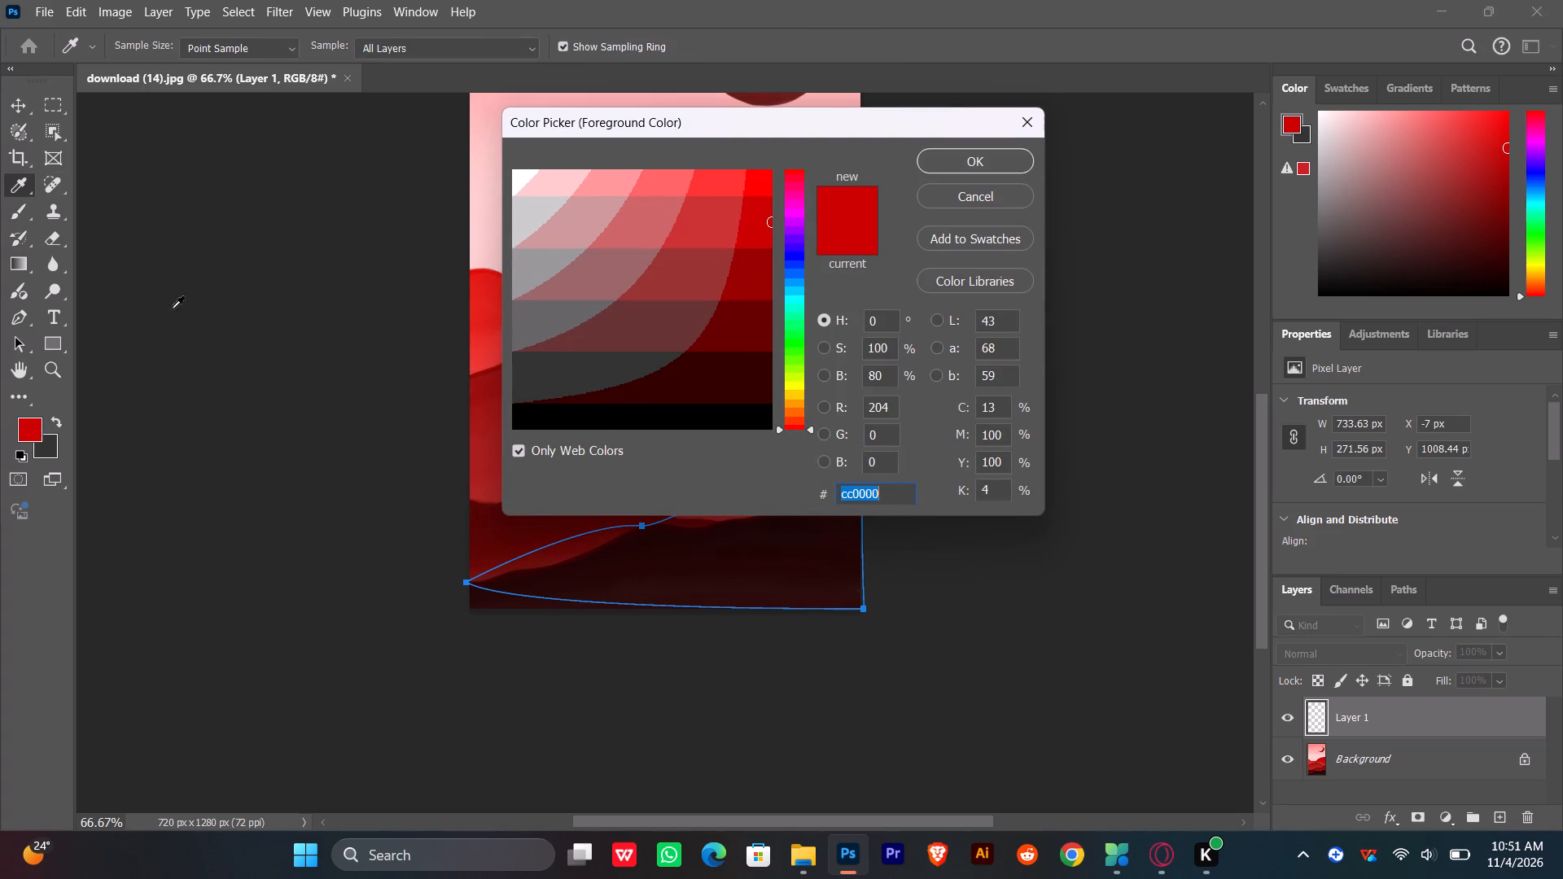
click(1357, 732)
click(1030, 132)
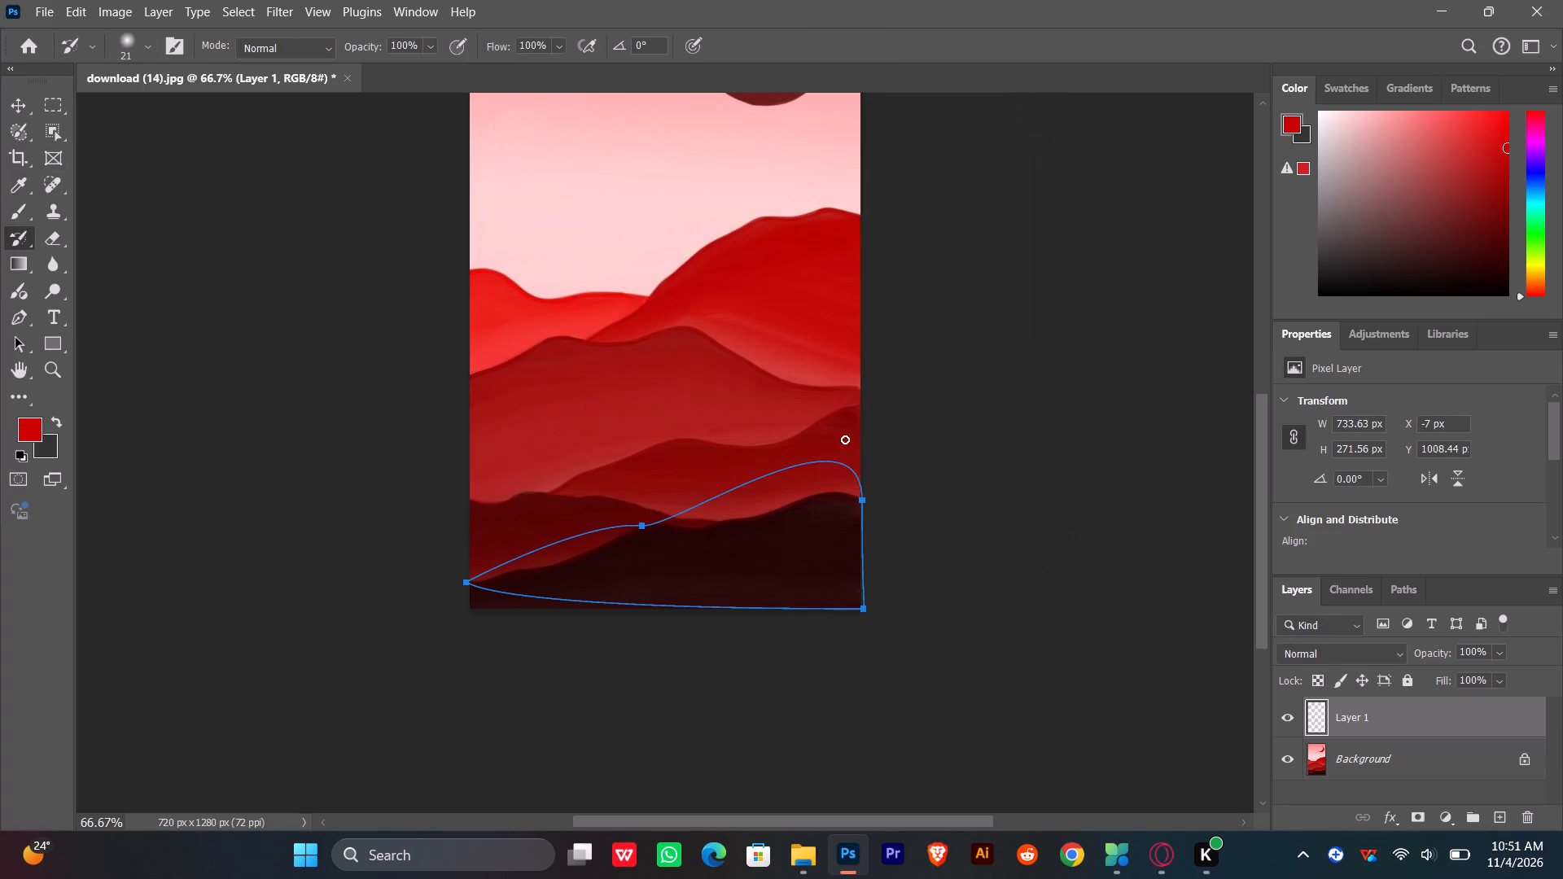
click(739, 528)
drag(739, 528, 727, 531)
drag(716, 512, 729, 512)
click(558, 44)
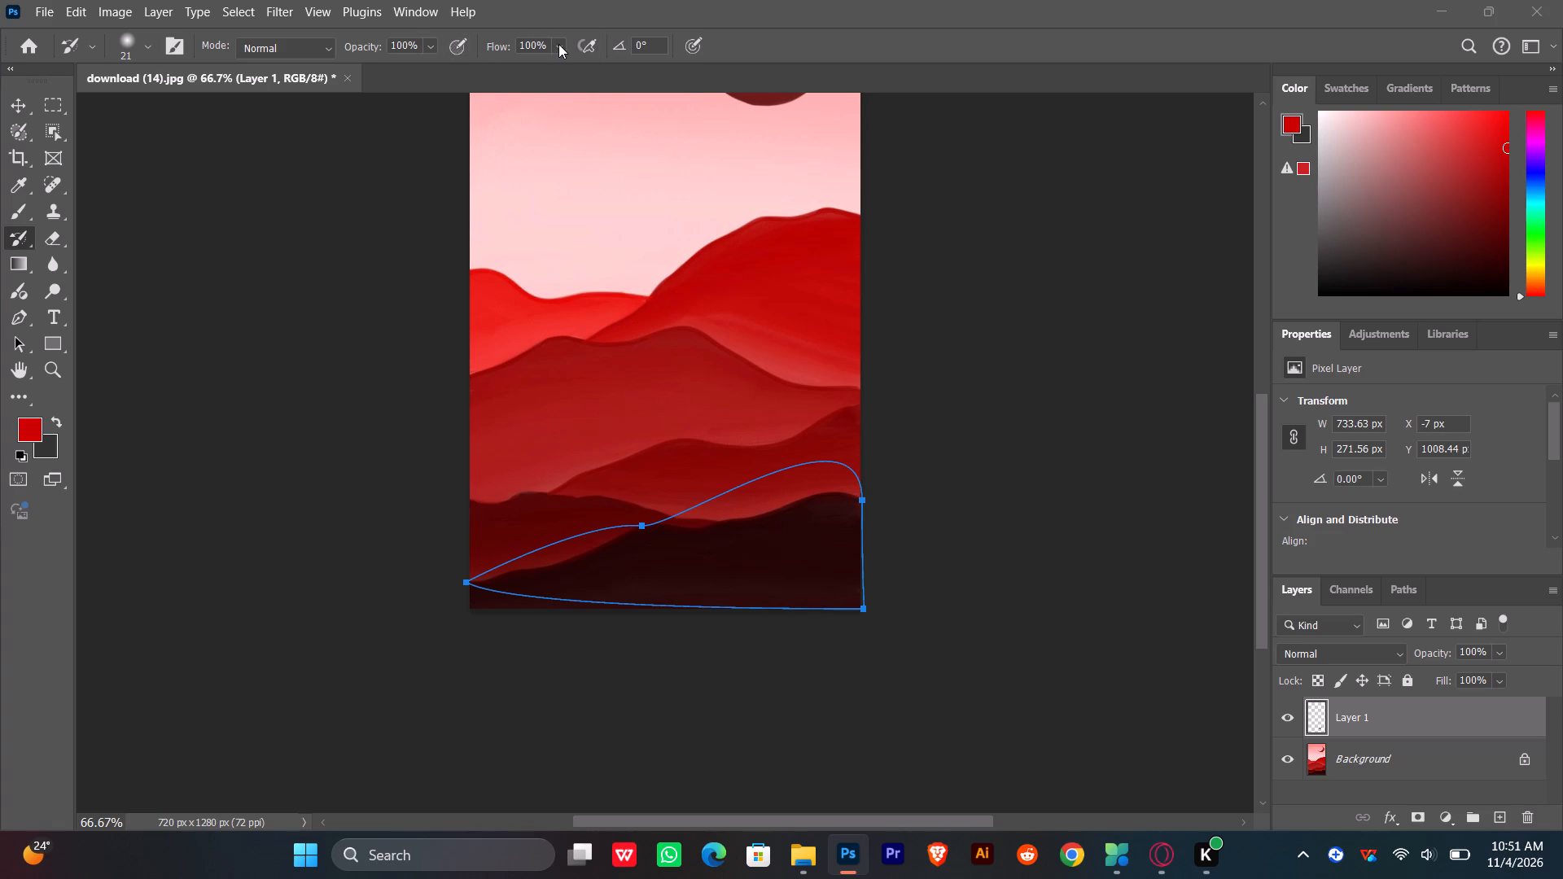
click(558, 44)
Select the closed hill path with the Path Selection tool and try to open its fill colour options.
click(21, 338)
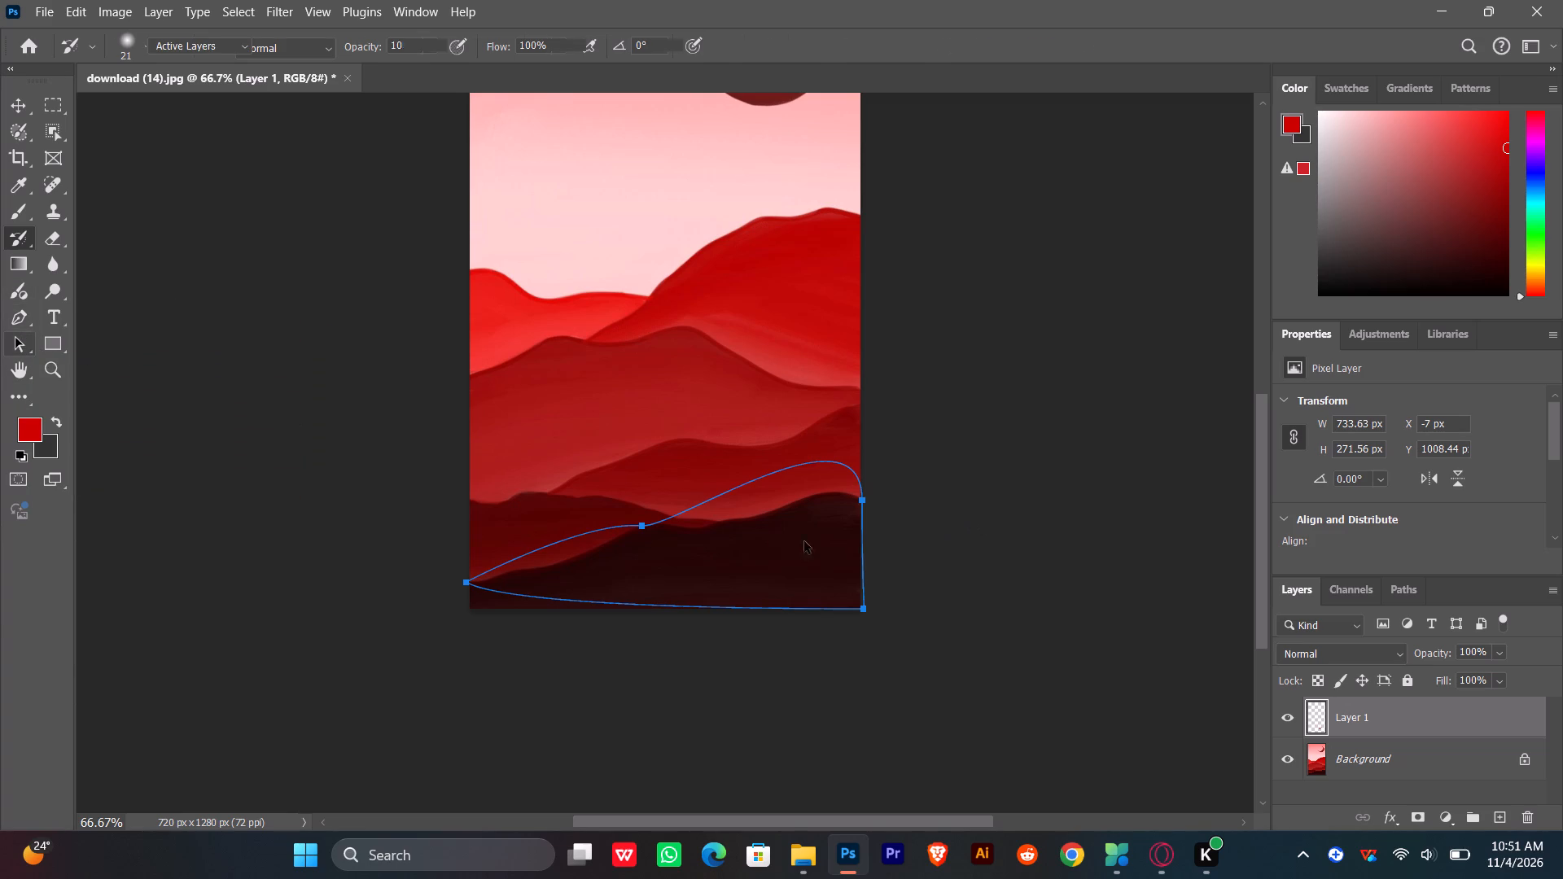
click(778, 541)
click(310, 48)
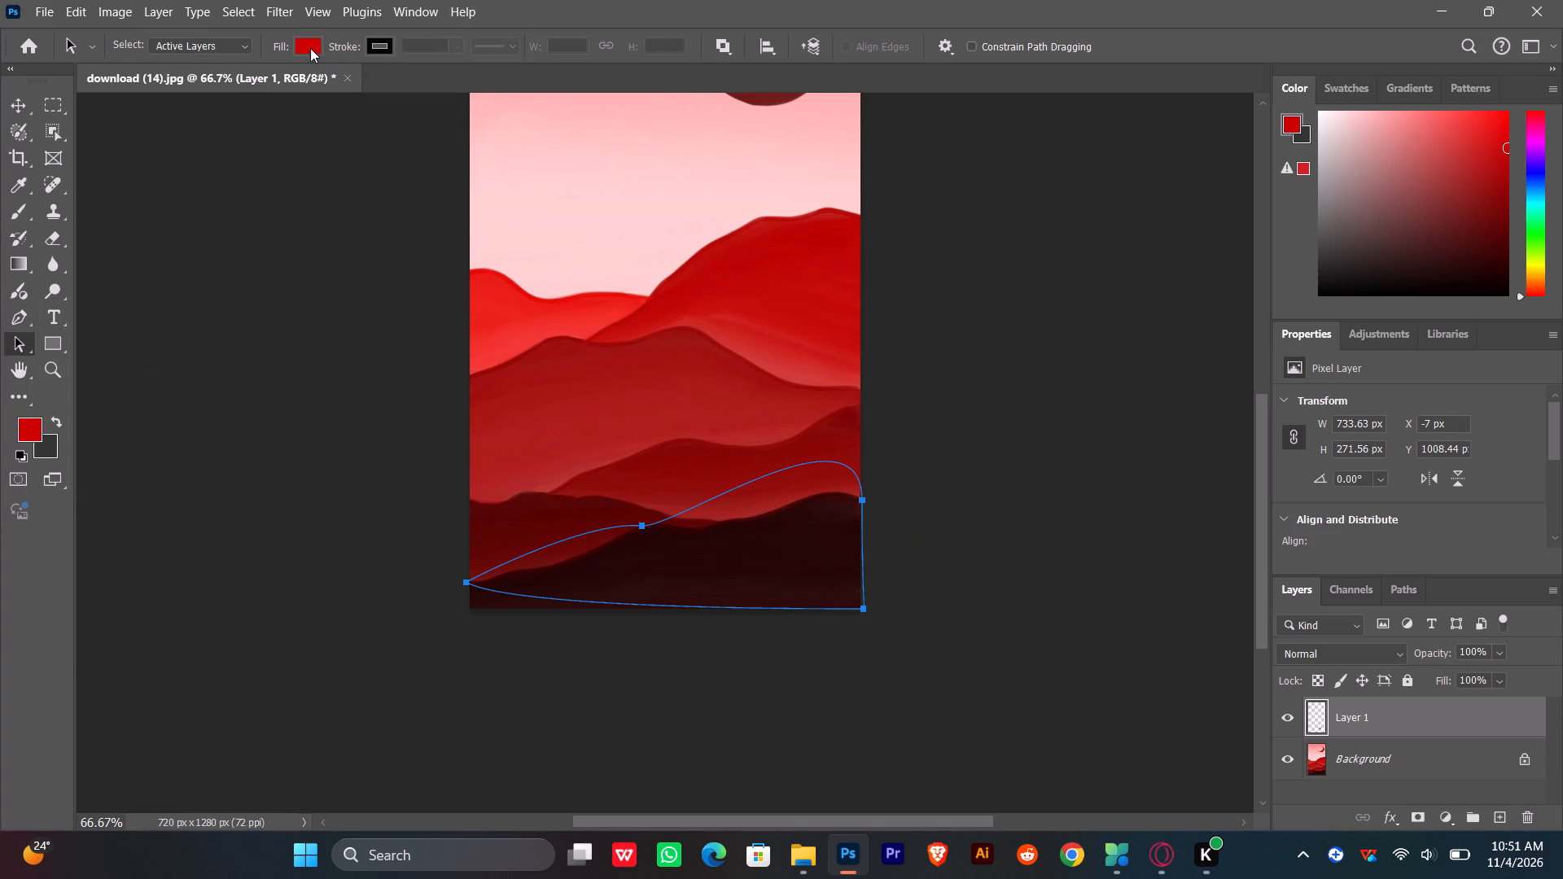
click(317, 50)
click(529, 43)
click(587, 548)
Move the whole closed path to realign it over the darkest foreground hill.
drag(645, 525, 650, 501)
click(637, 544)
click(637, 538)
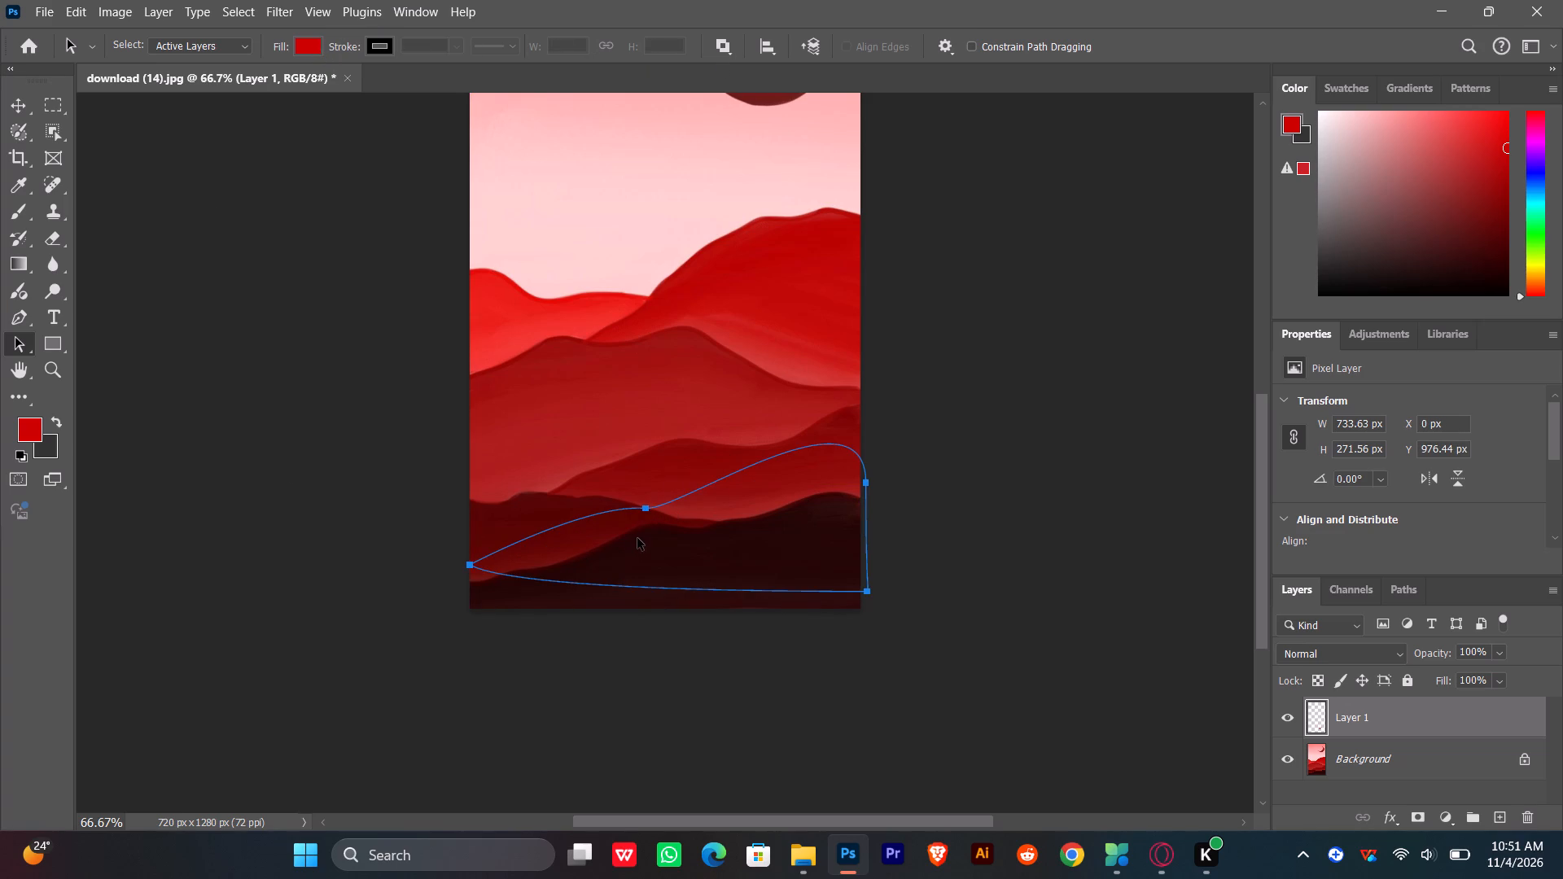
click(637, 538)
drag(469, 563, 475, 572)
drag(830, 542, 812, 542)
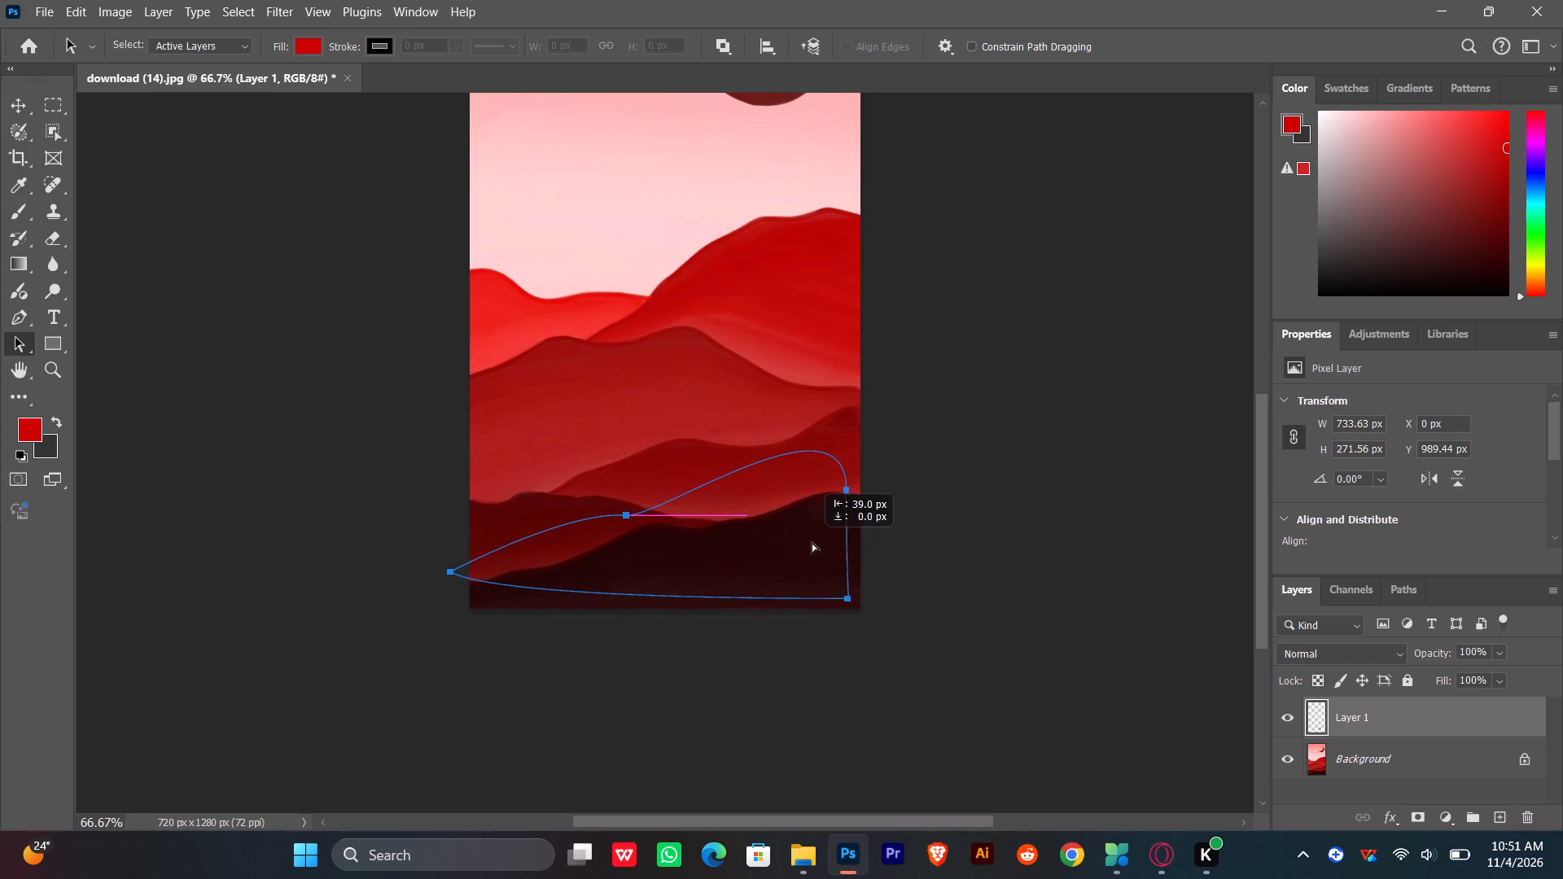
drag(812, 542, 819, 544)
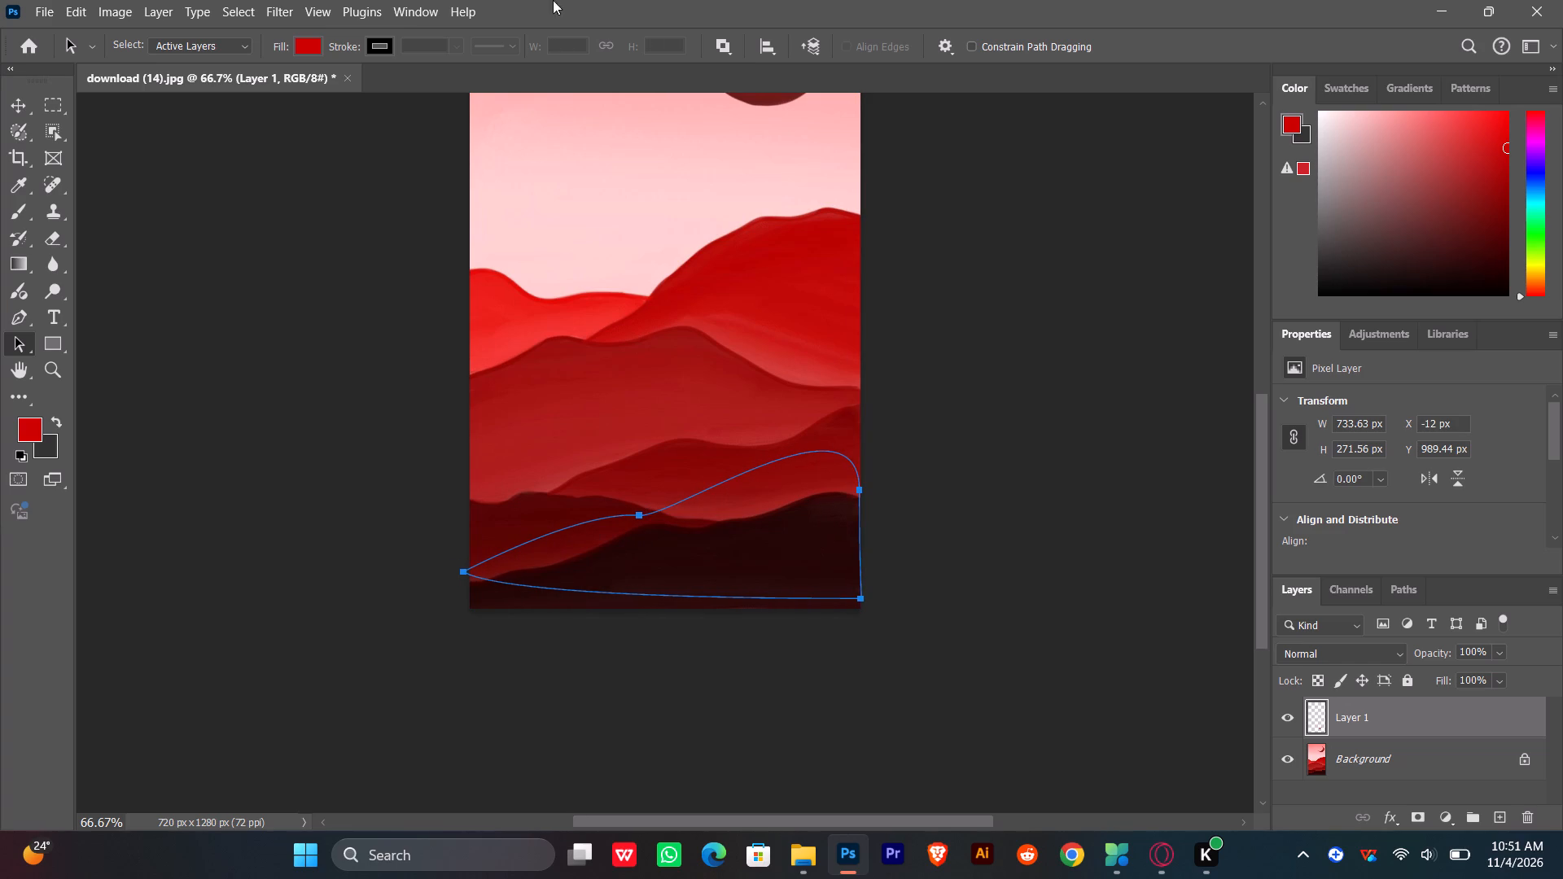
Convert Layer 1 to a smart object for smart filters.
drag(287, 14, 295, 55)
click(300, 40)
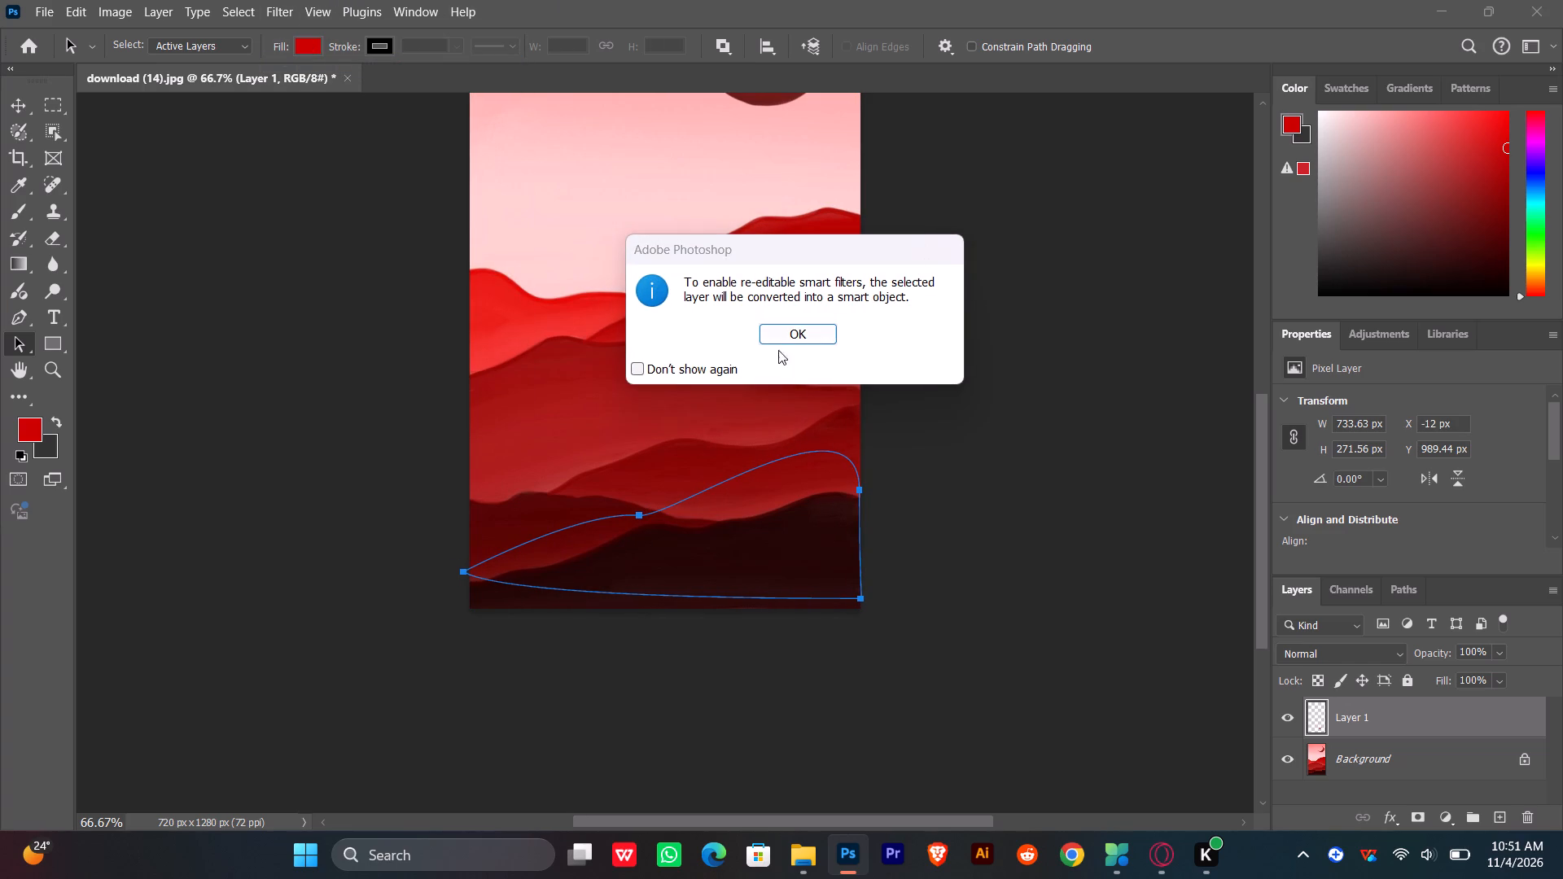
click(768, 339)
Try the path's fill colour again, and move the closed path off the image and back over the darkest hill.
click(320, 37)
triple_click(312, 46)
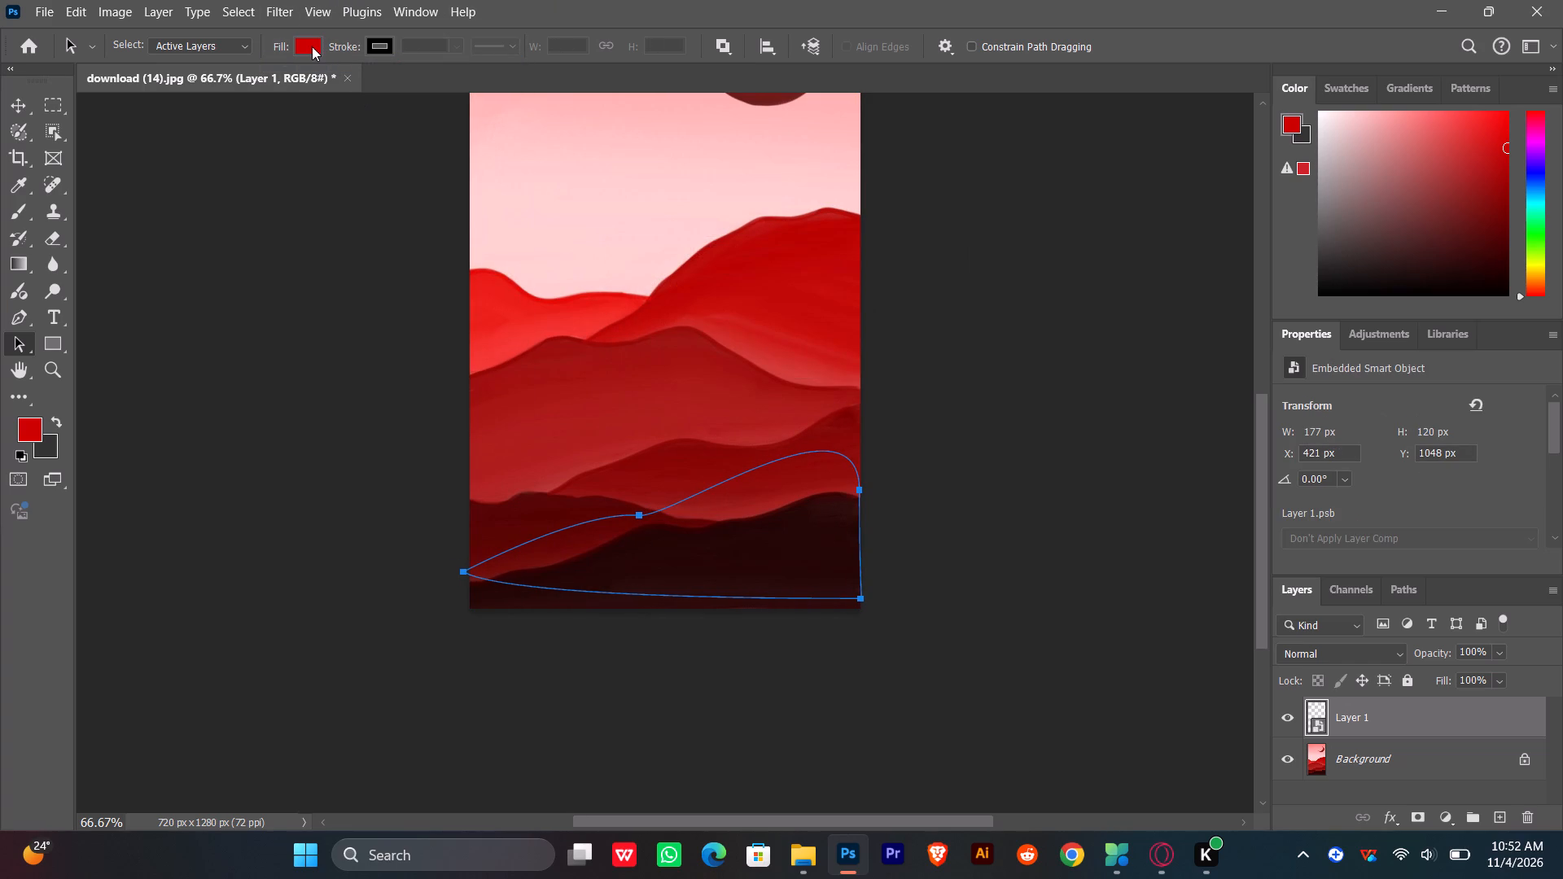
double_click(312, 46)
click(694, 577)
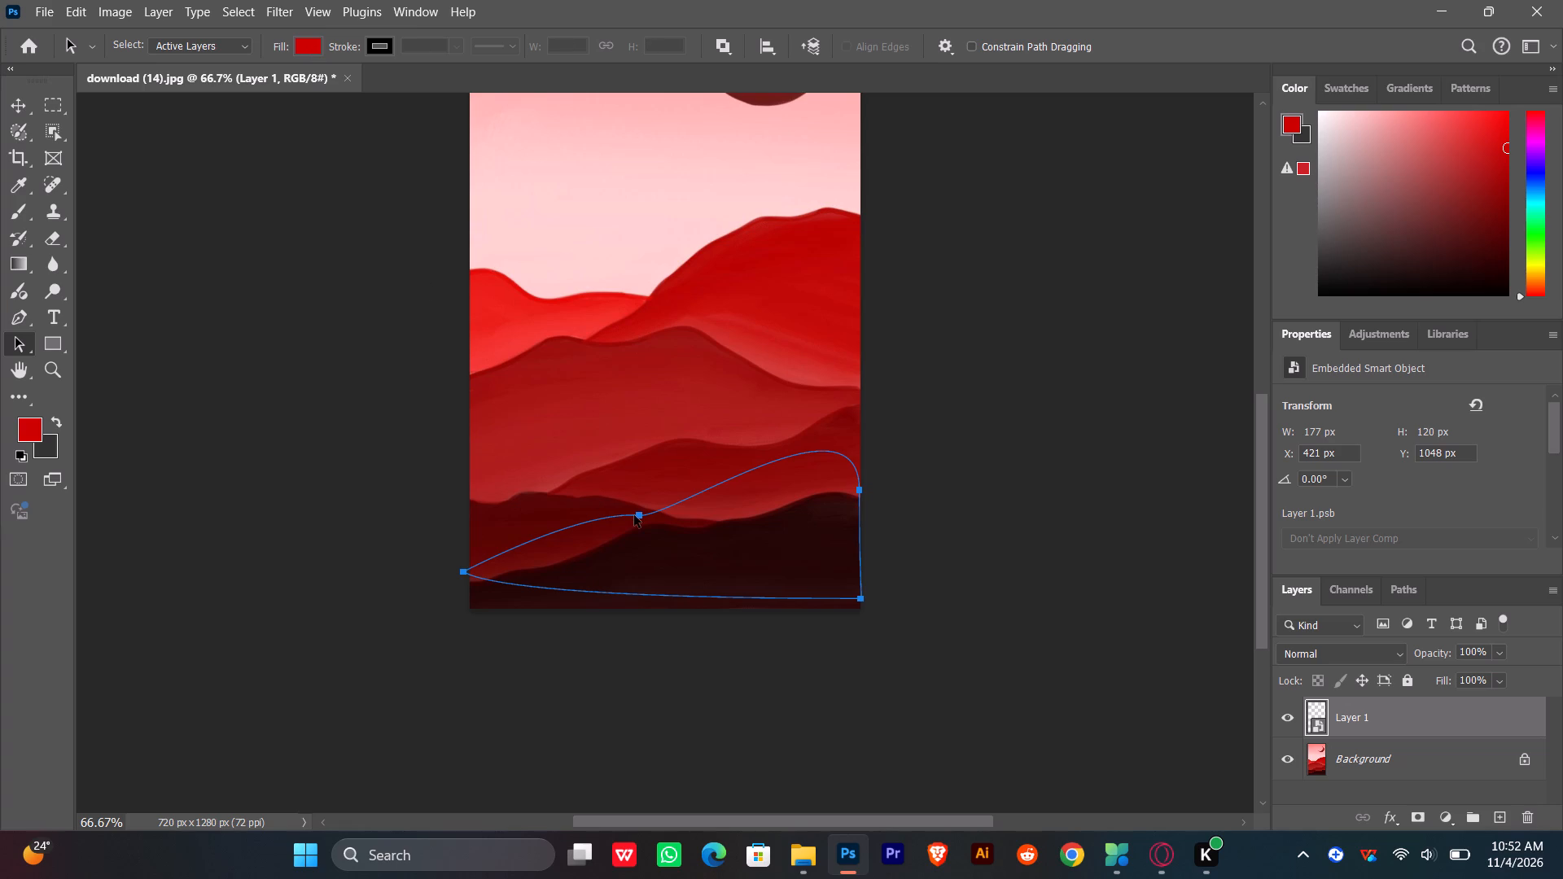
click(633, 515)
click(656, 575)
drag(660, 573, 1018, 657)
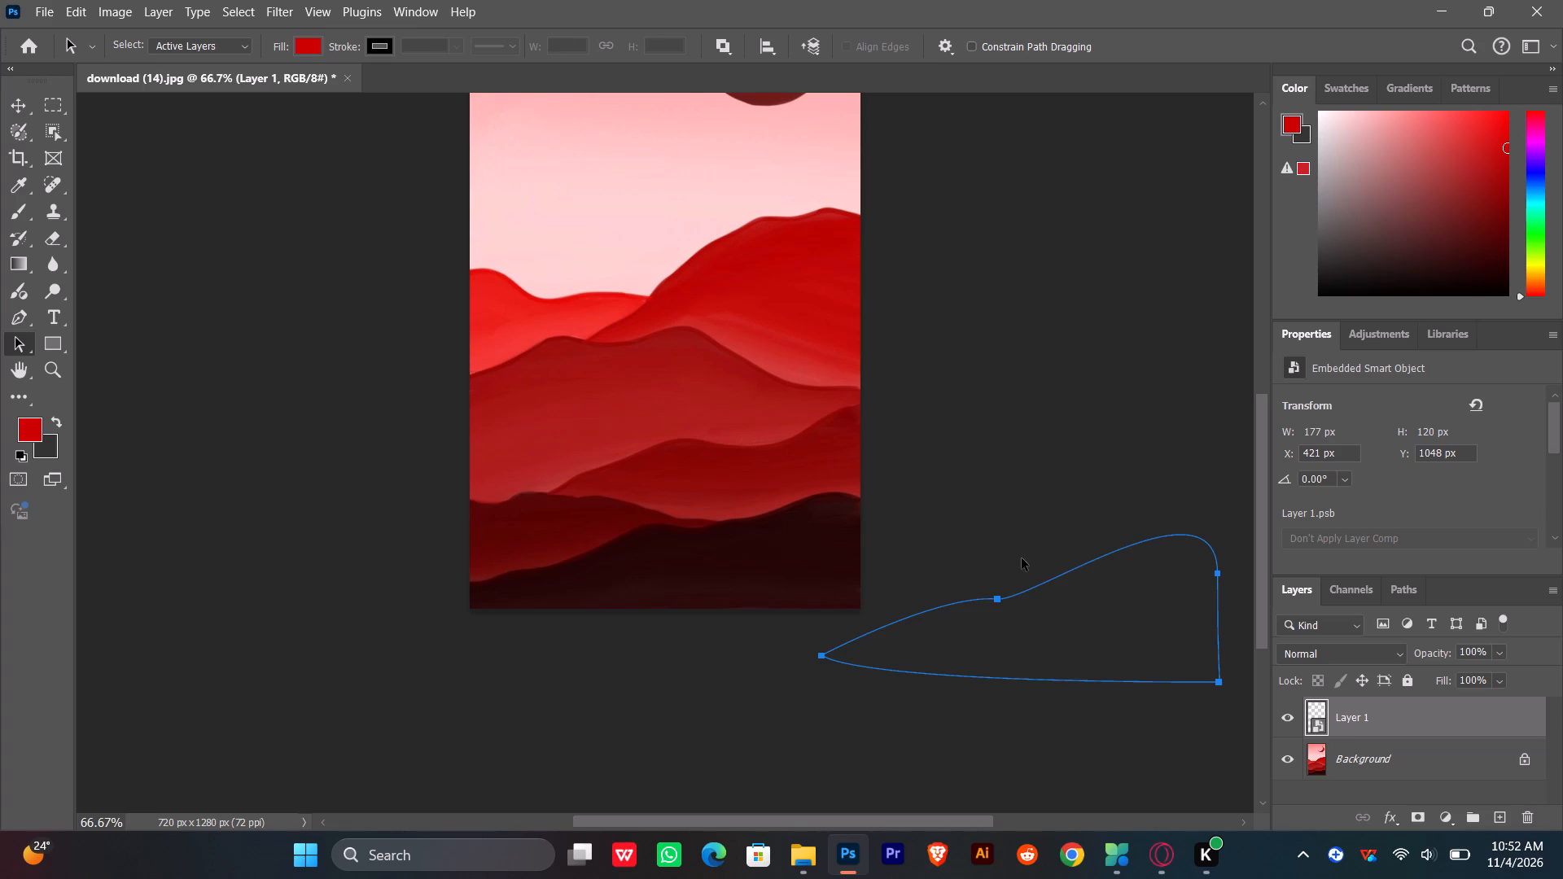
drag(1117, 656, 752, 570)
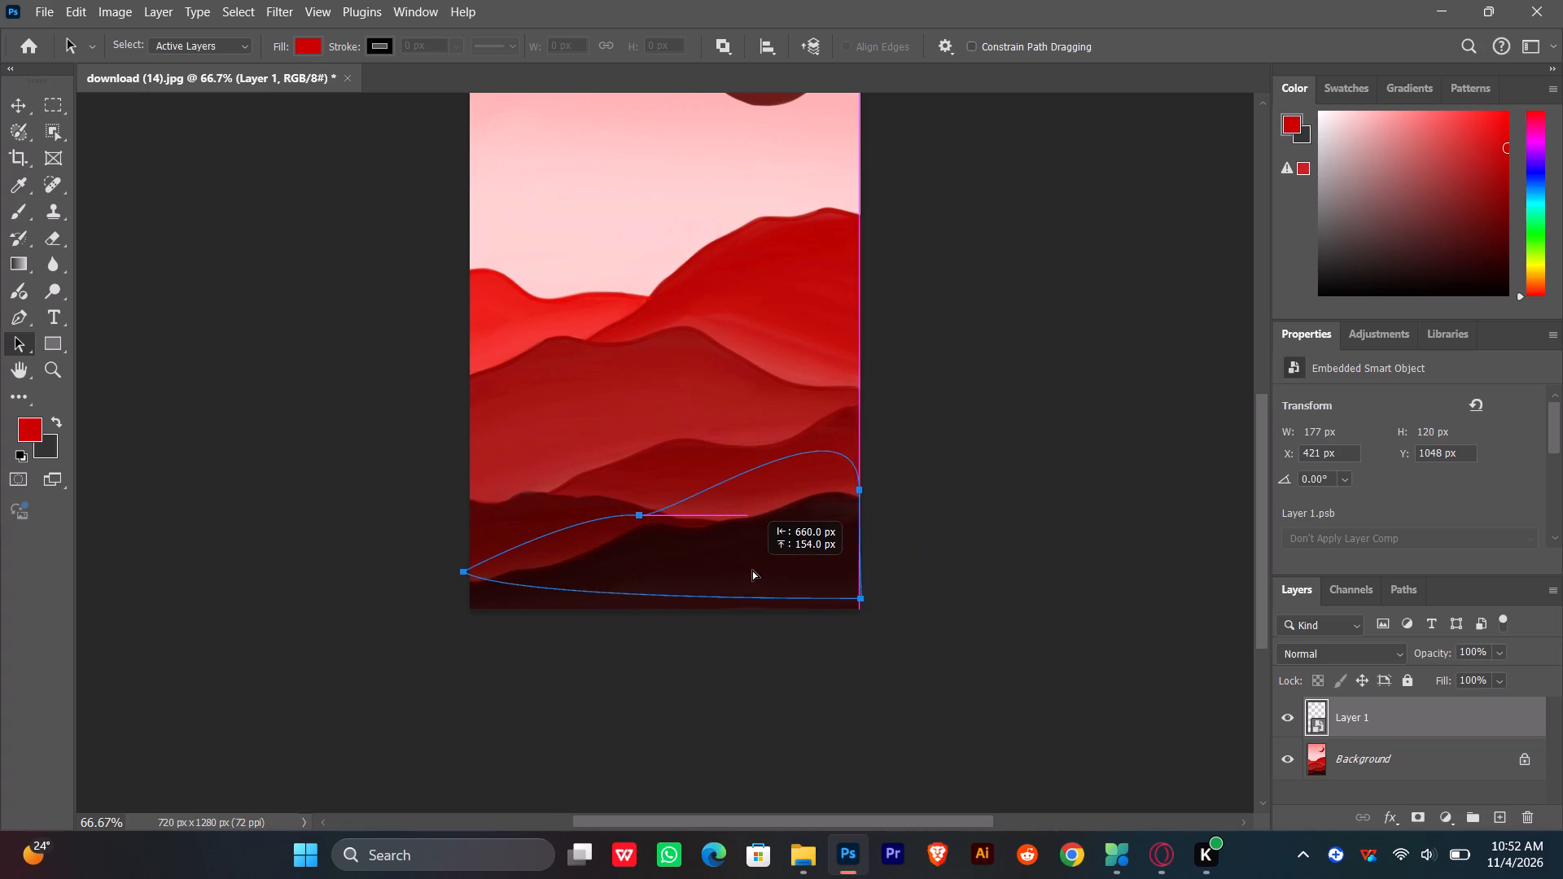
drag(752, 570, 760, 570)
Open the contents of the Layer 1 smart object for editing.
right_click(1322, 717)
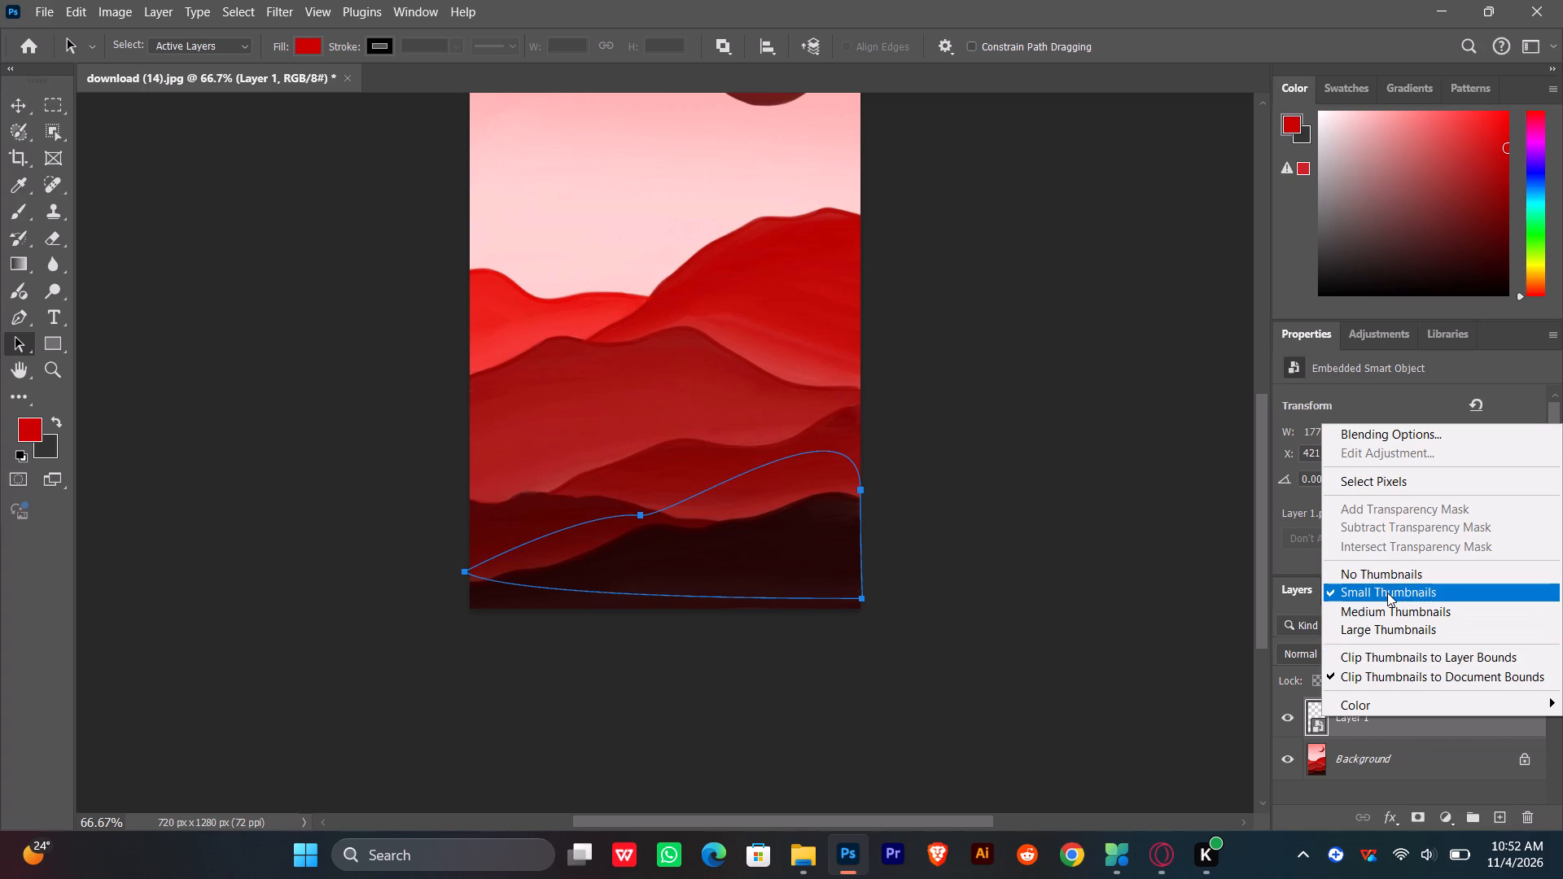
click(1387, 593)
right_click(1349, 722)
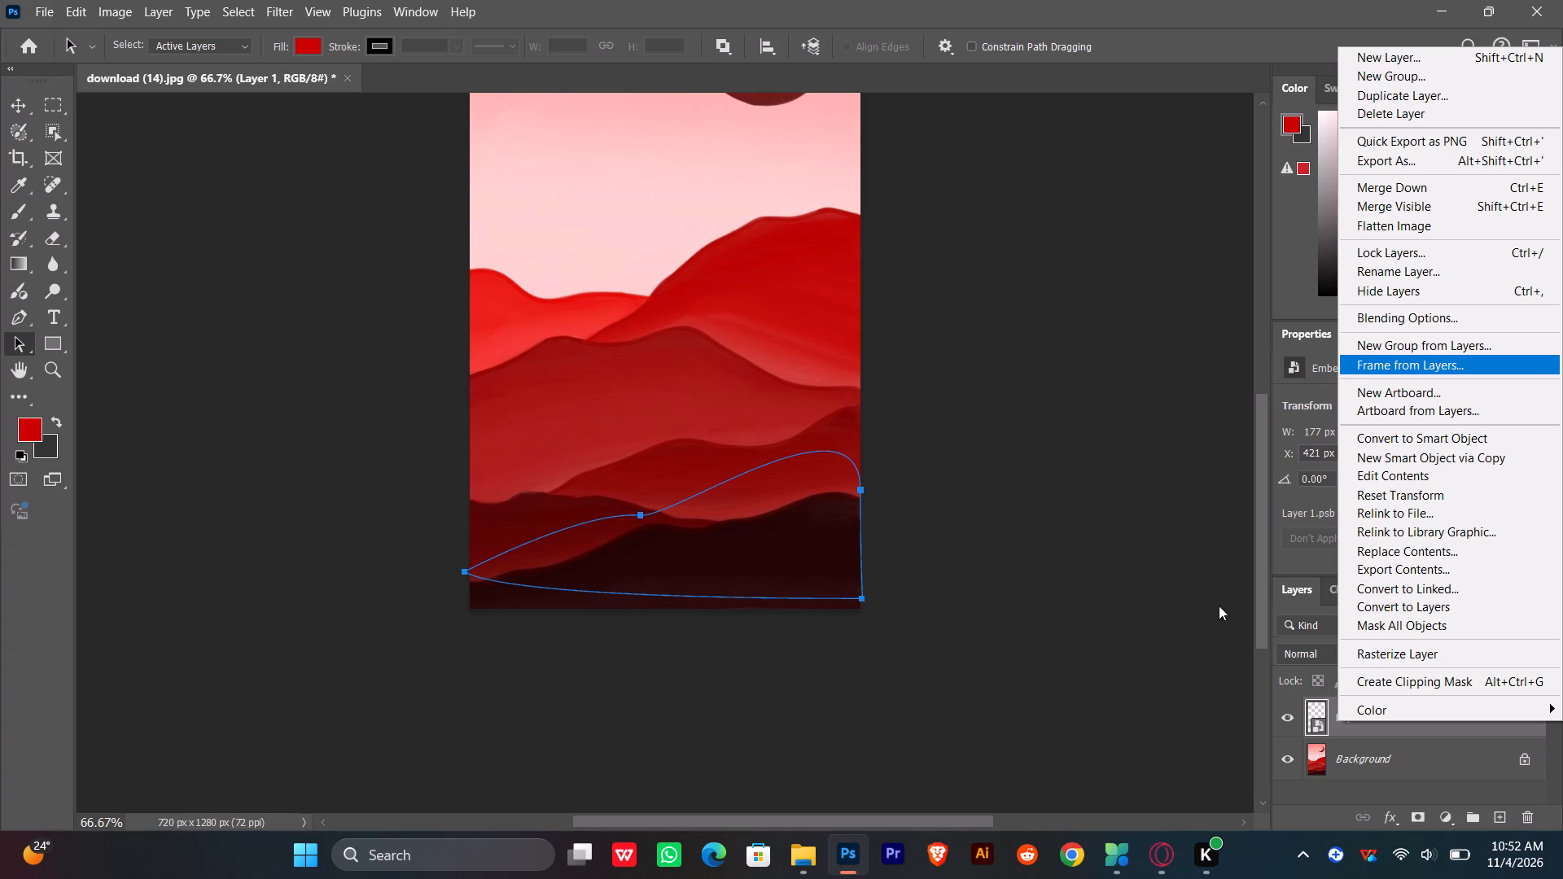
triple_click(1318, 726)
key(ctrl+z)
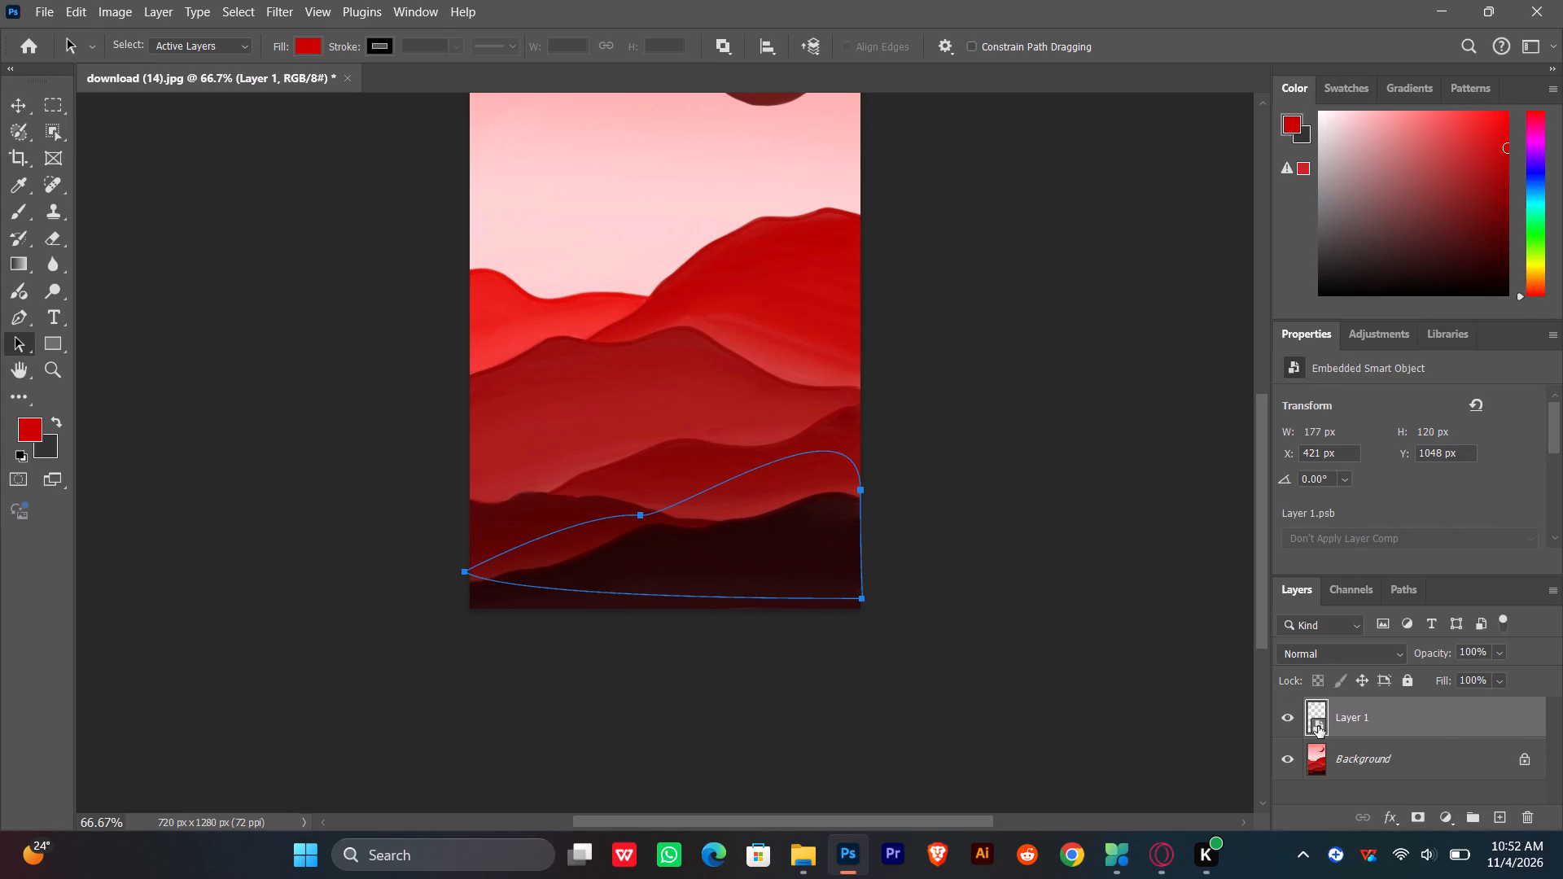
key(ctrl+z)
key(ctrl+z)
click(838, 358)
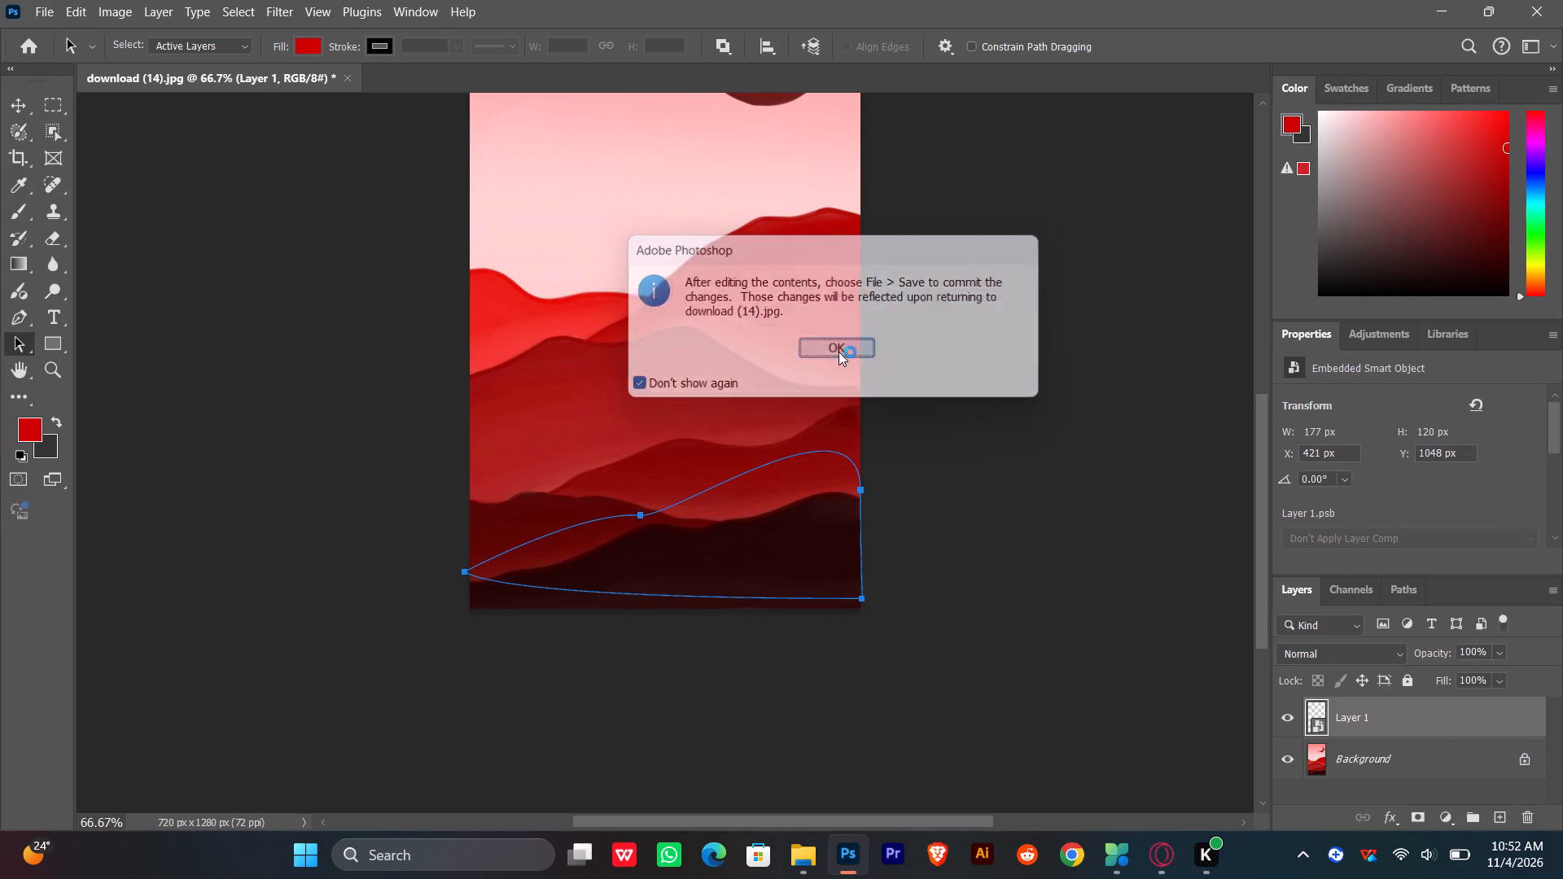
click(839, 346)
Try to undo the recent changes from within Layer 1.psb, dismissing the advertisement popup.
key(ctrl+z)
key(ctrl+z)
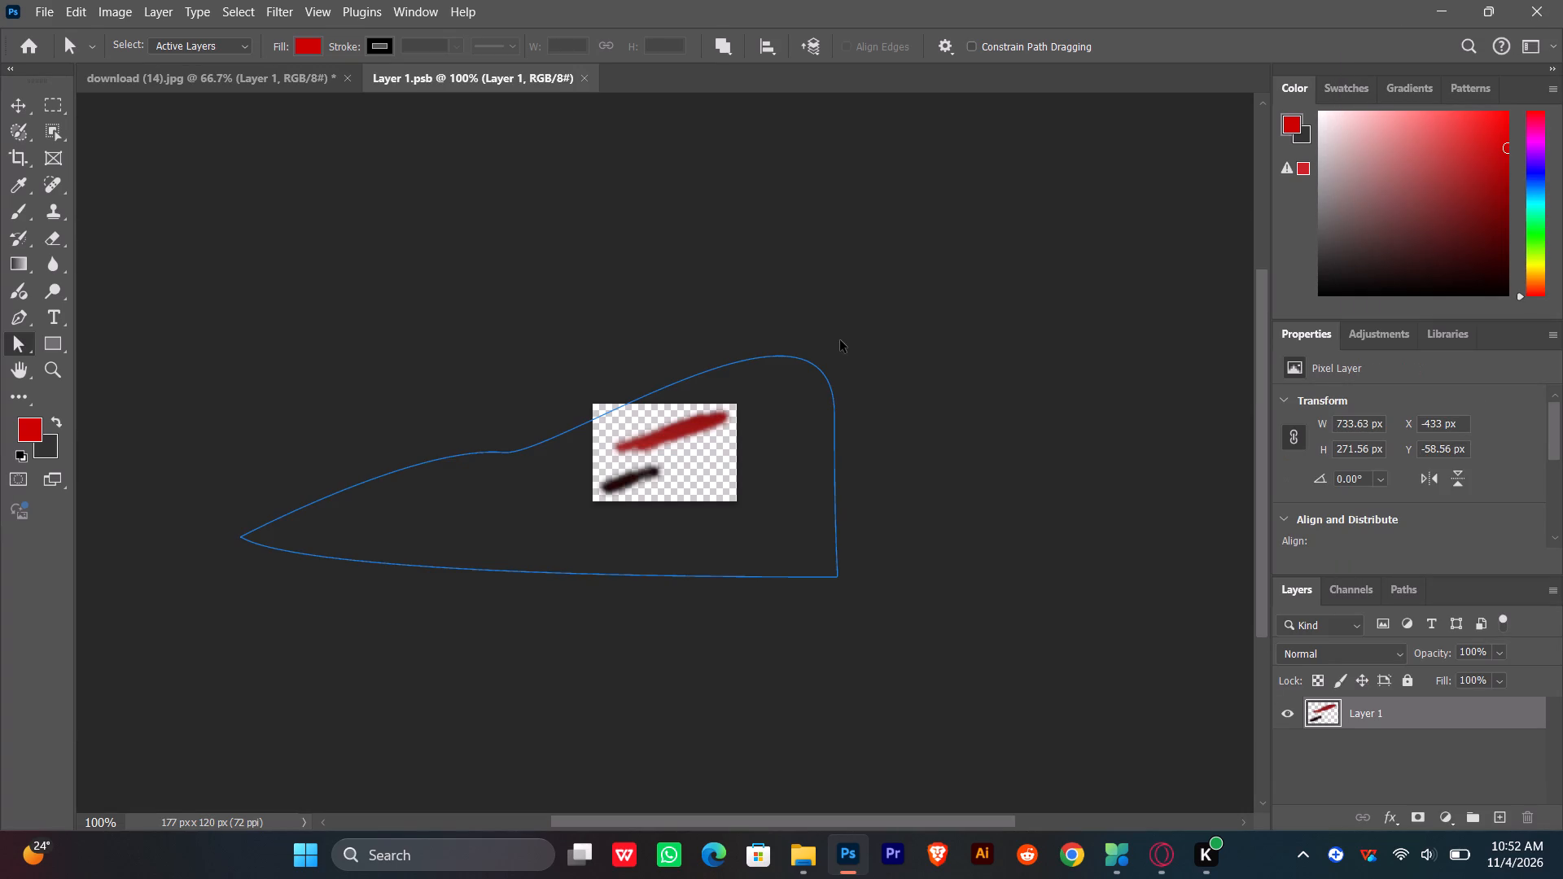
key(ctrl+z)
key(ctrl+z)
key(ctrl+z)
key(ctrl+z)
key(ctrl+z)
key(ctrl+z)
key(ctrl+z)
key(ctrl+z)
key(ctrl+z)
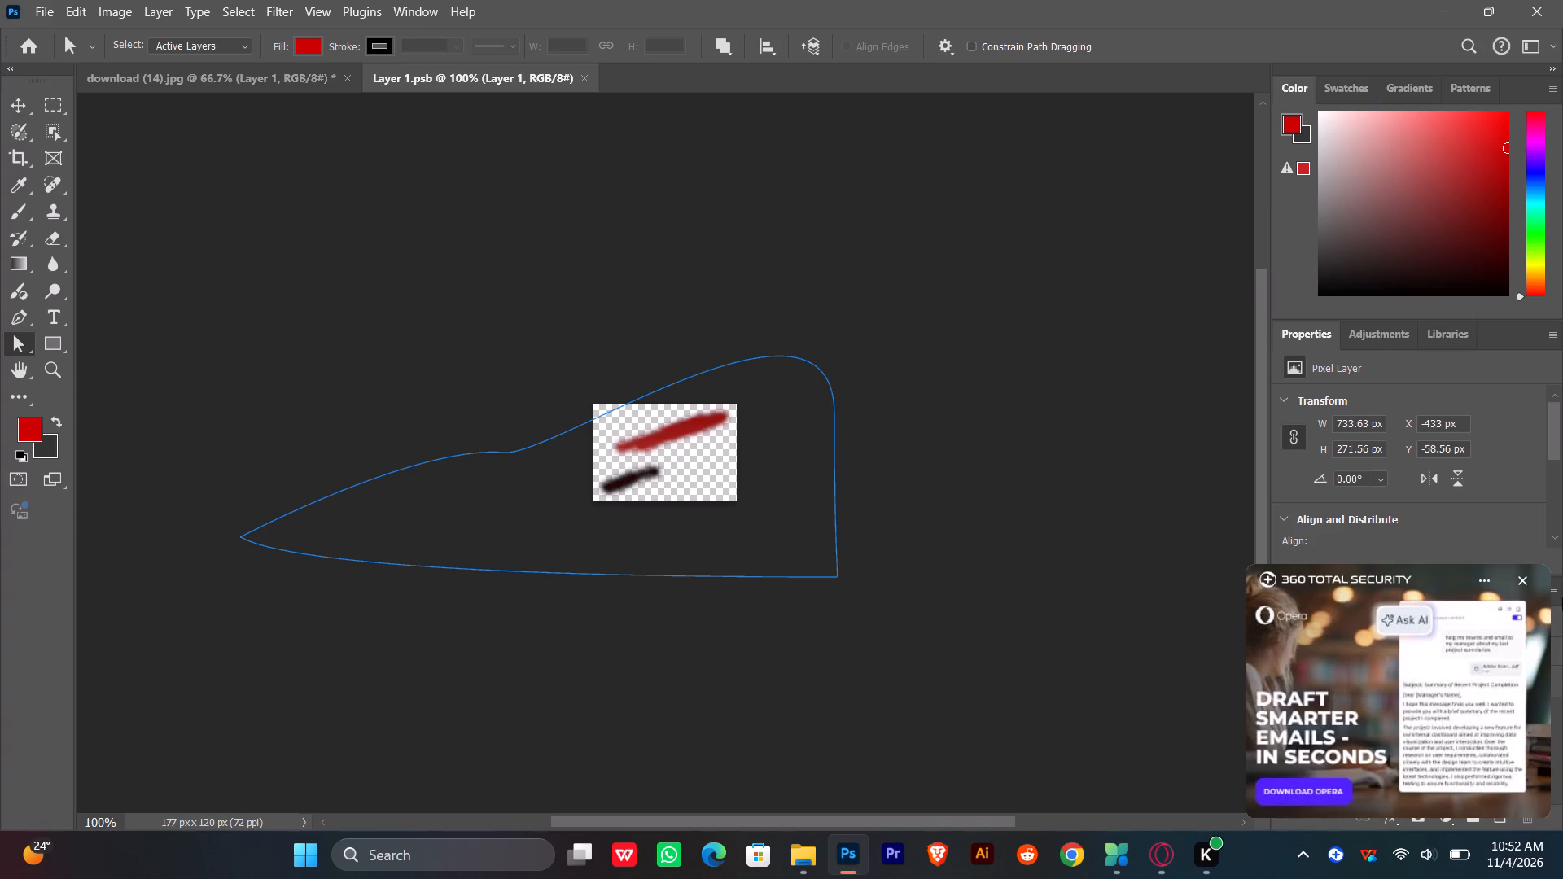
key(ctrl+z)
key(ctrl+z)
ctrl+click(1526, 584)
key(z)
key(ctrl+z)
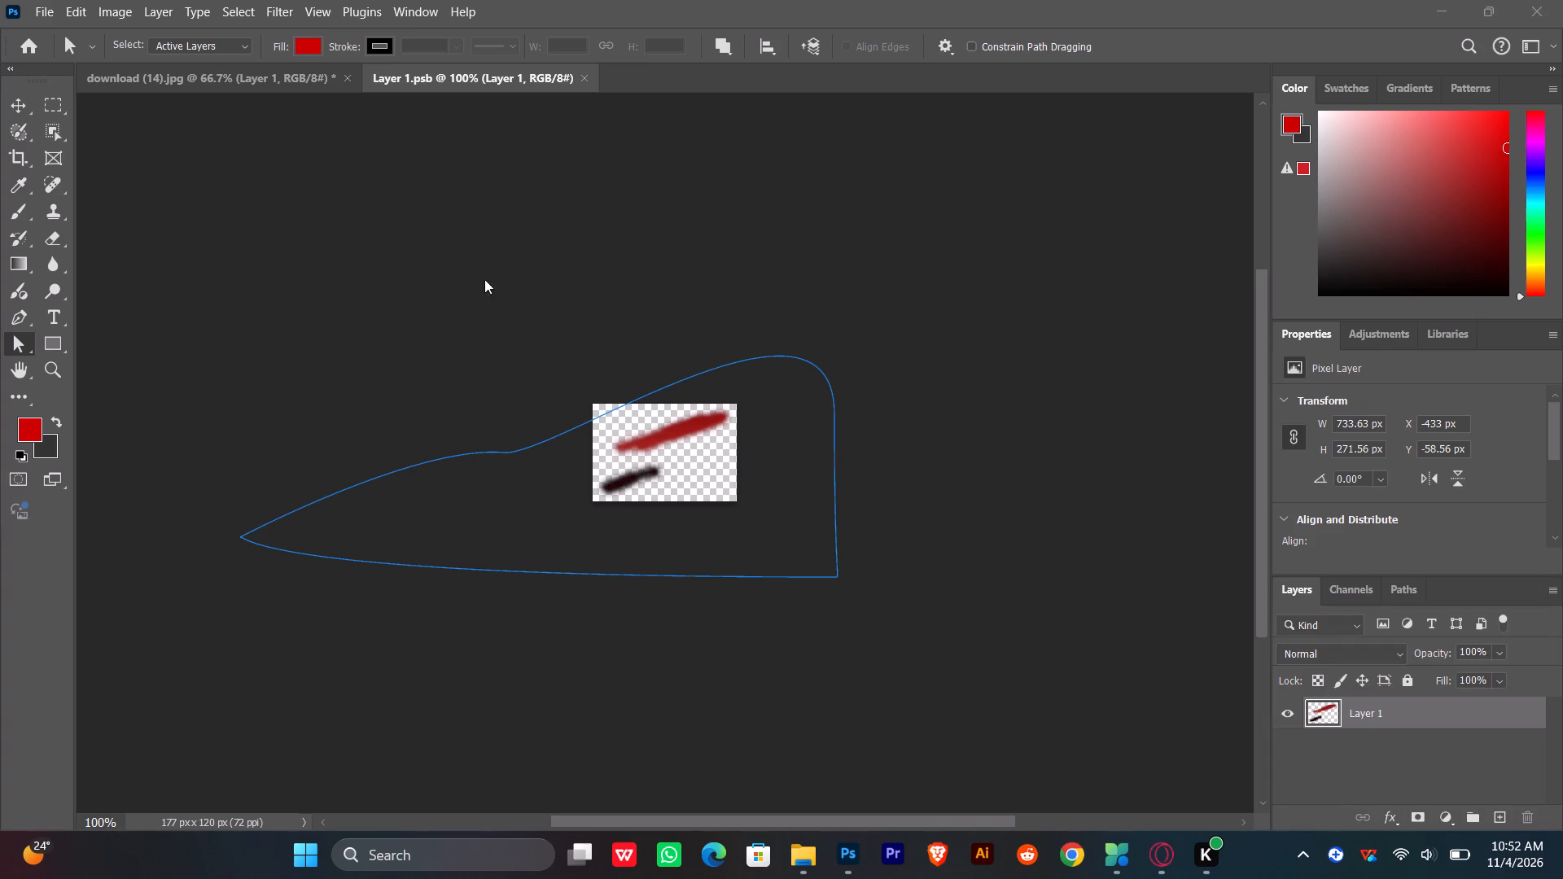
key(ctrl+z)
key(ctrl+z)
Close download (14).jpg without saving its changes.
click(344, 76)
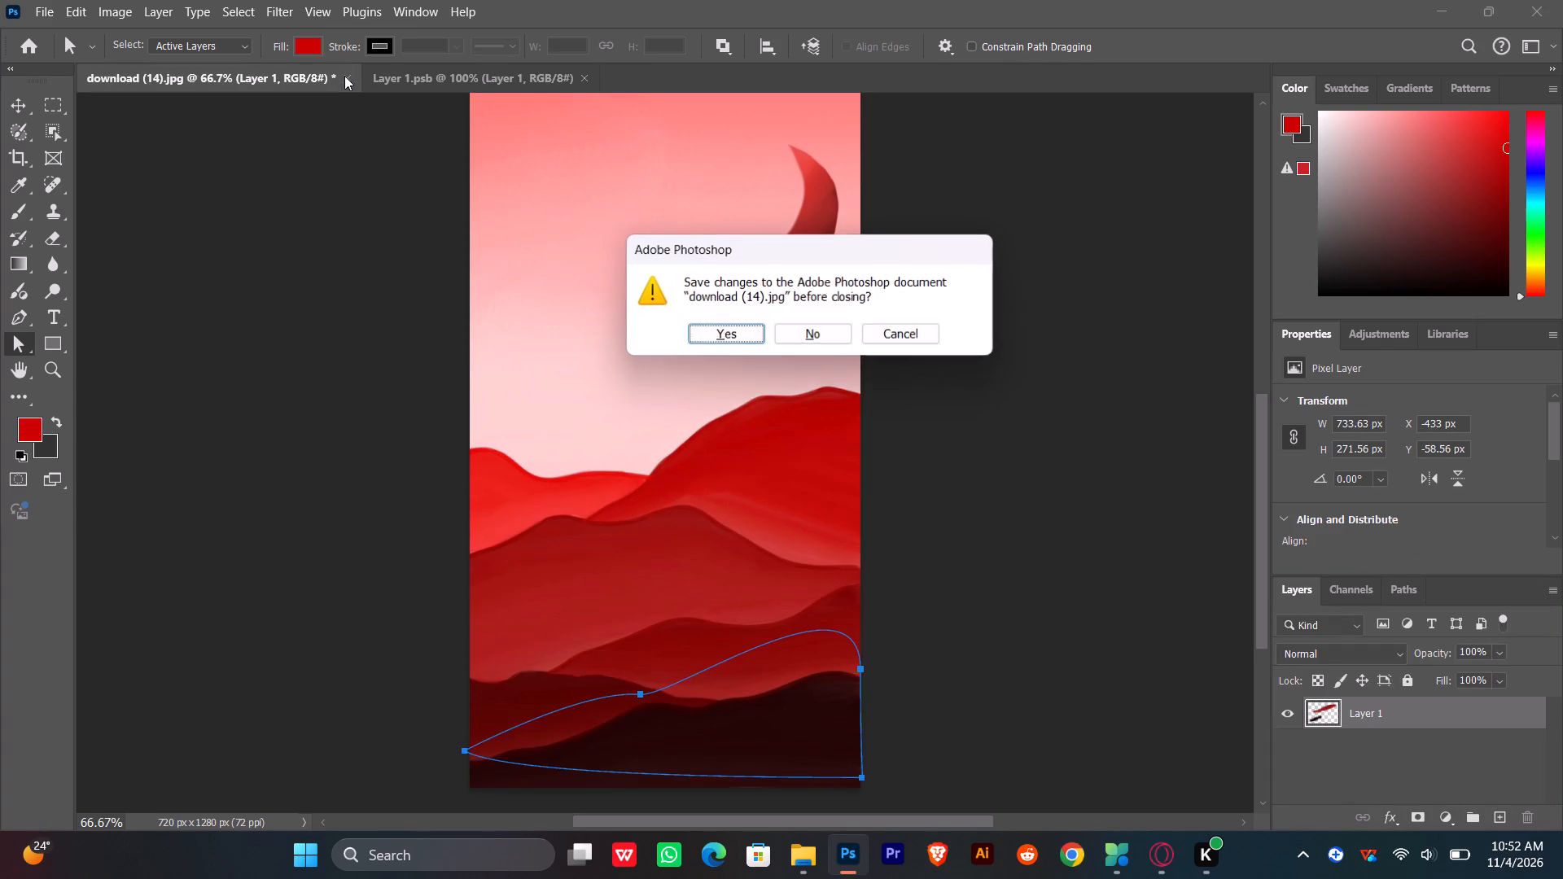
key(z)
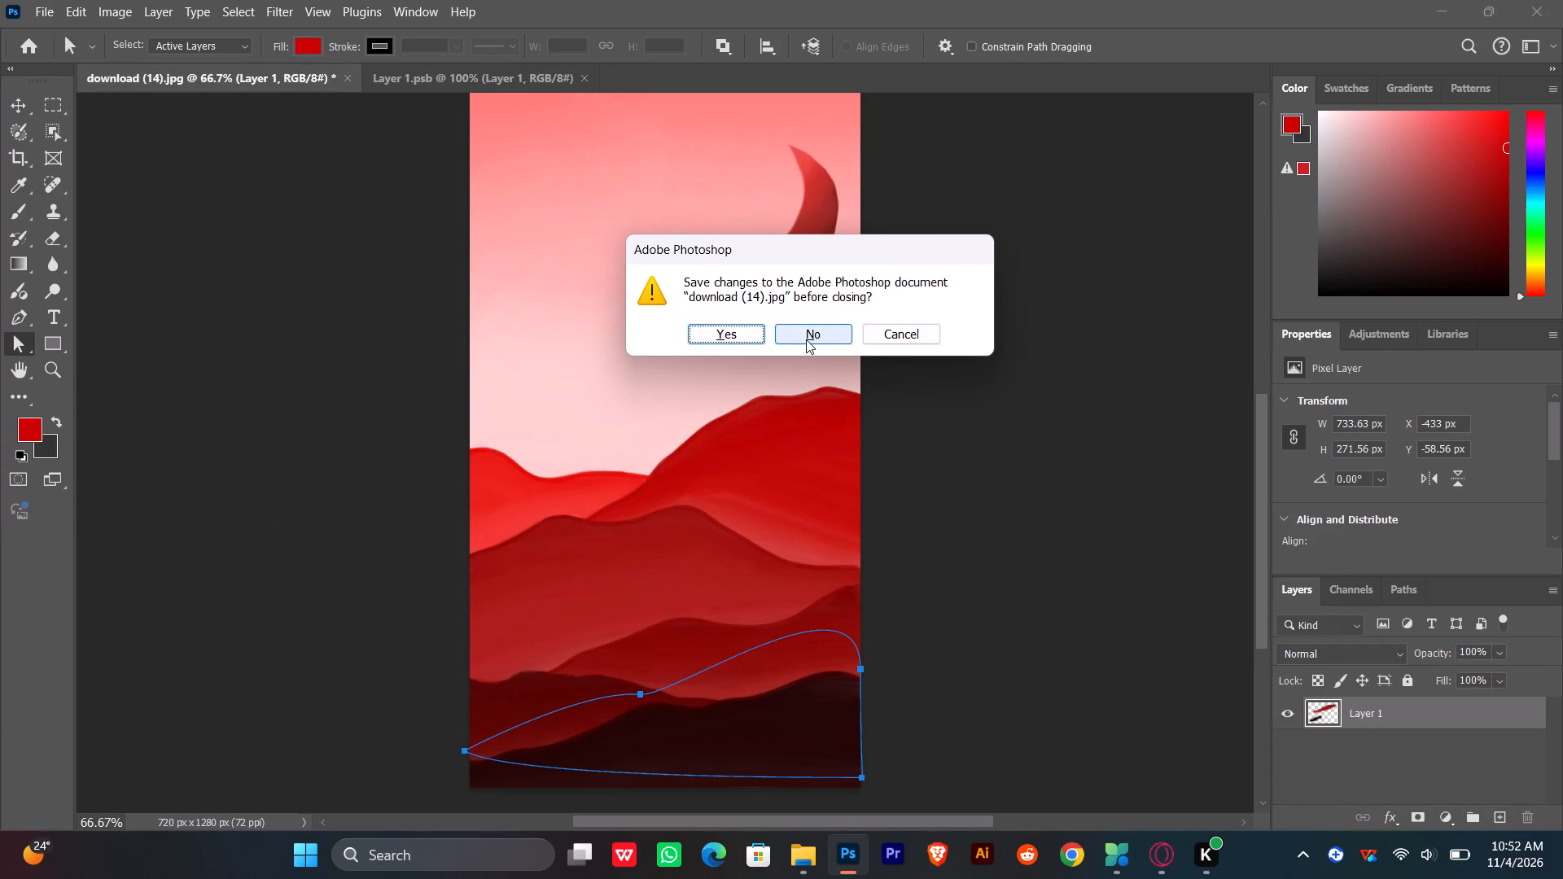
click(806, 339)
Close Layer 1.psb and reopen download (14).jpg from the recent files.
key(ctrl+z)
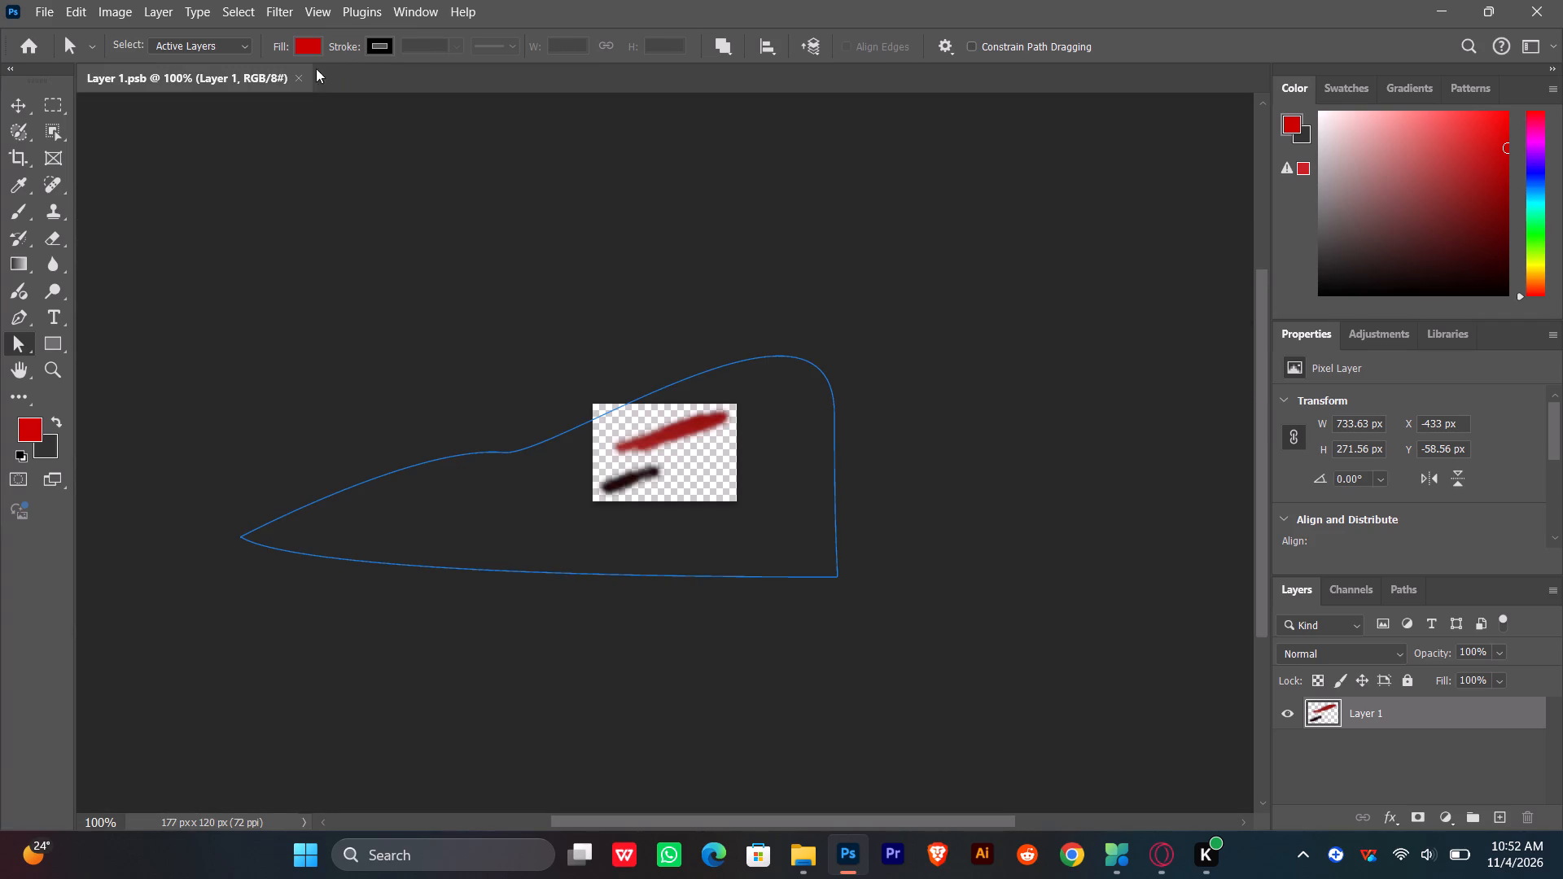
click(298, 77)
key(z)
key(ctrl+z)
click(403, 389)
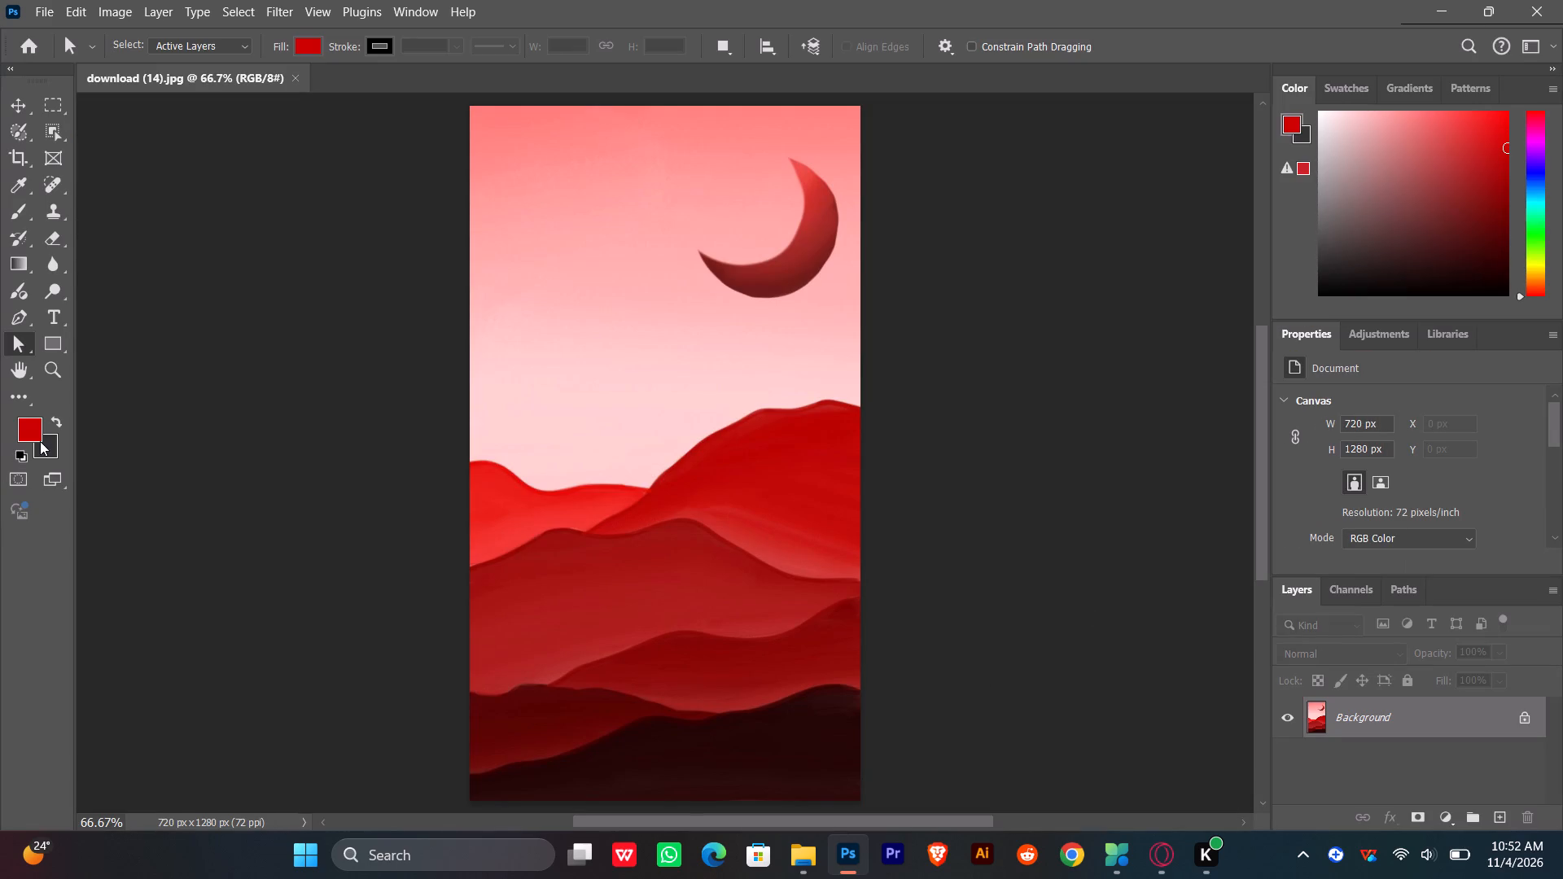
Start a Pen tool path at the darkest hill's left edge, through both bottom image corners, up to its right-edge top.
click(22, 319)
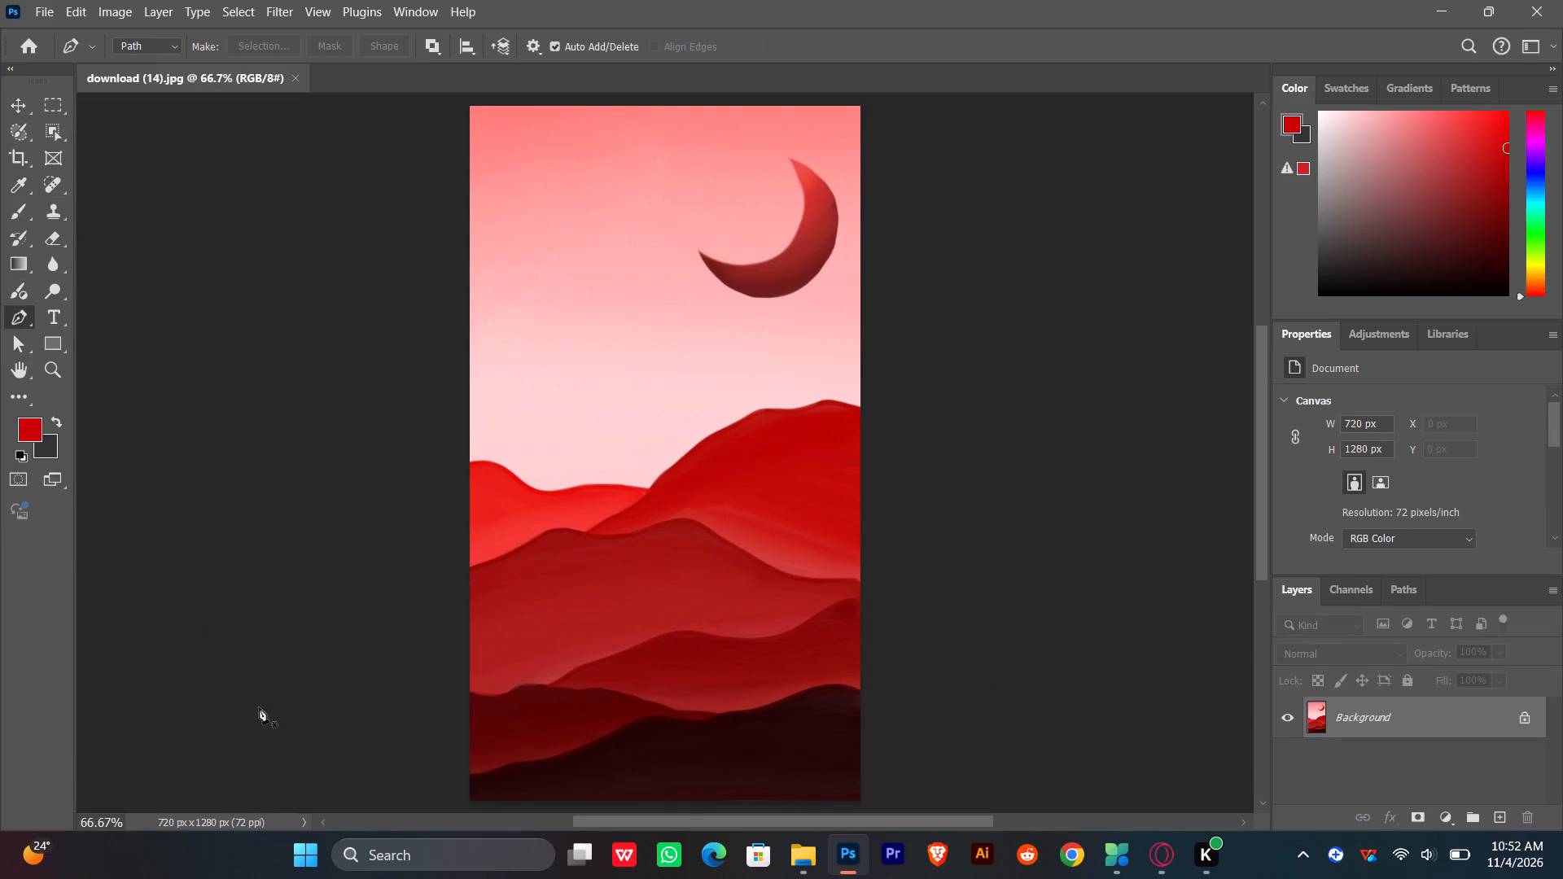
click(469, 776)
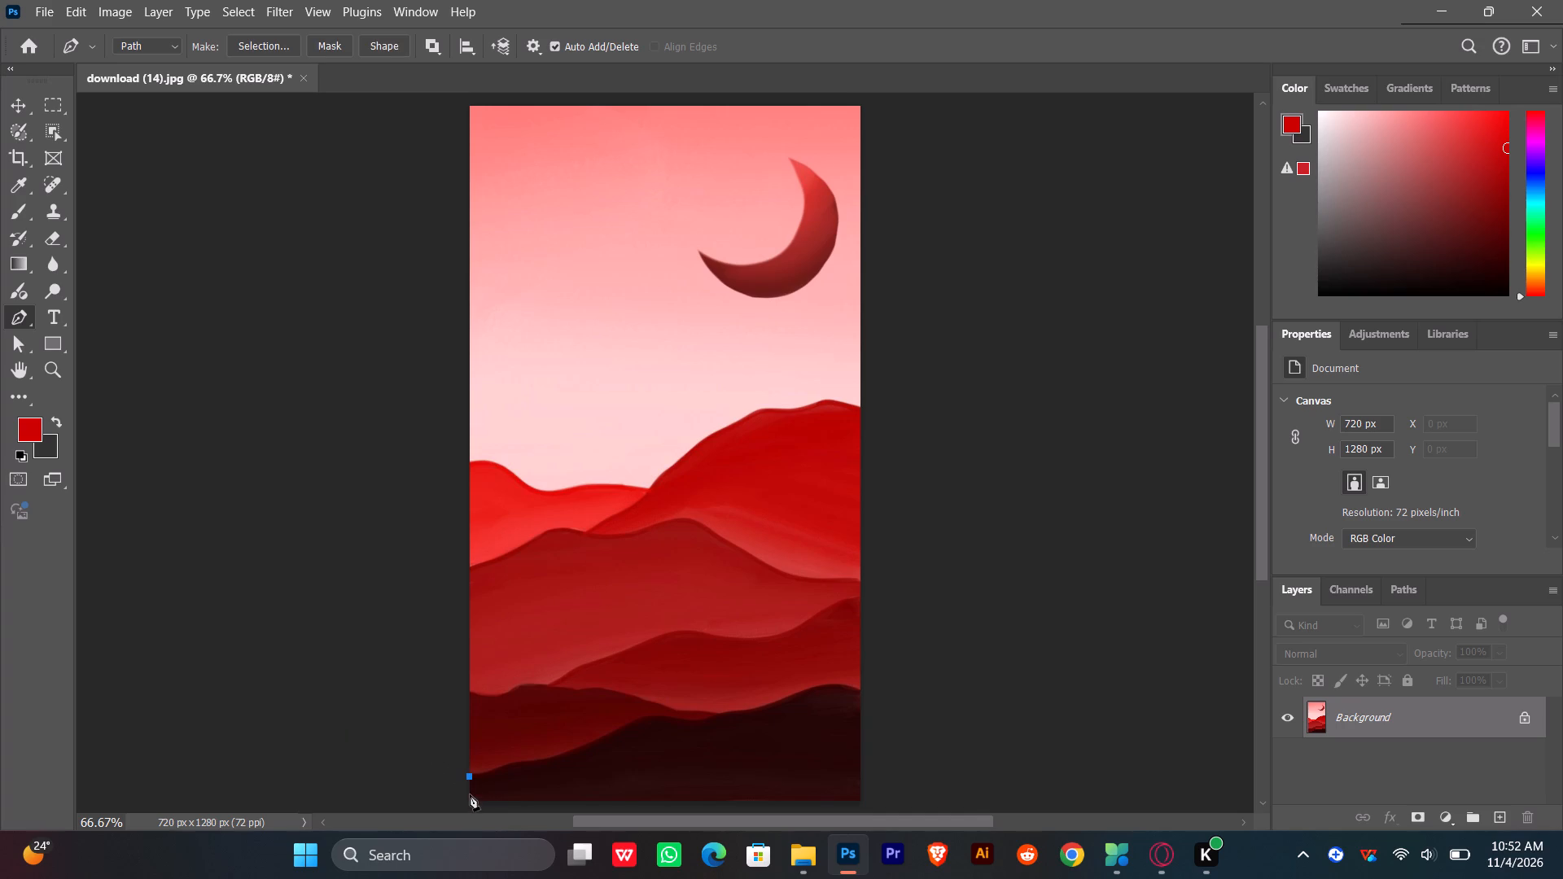
click(474, 801)
click(856, 799)
click(857, 692)
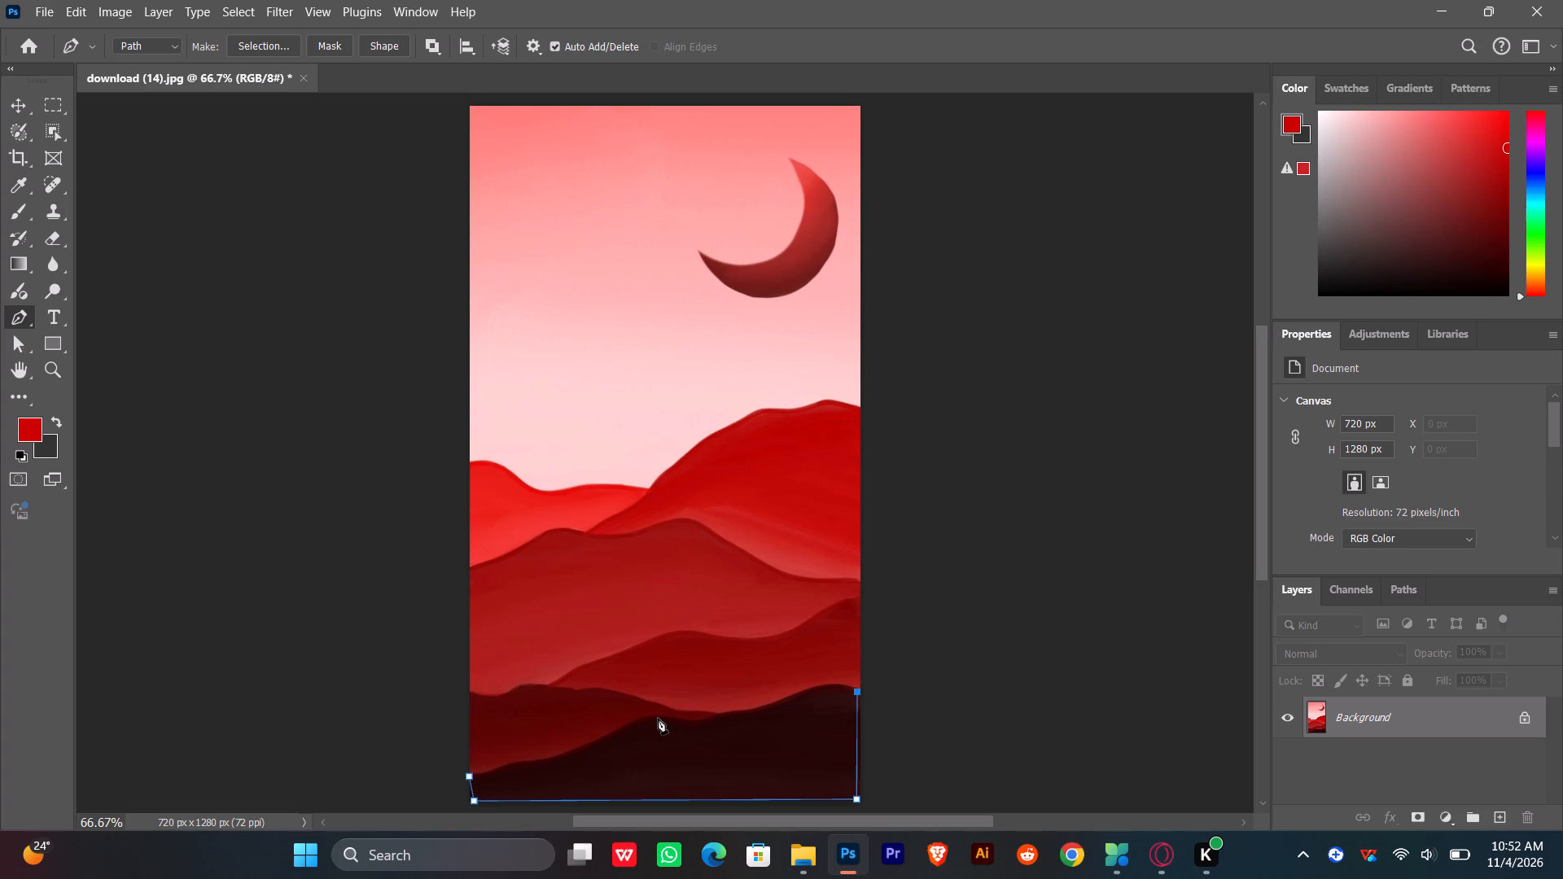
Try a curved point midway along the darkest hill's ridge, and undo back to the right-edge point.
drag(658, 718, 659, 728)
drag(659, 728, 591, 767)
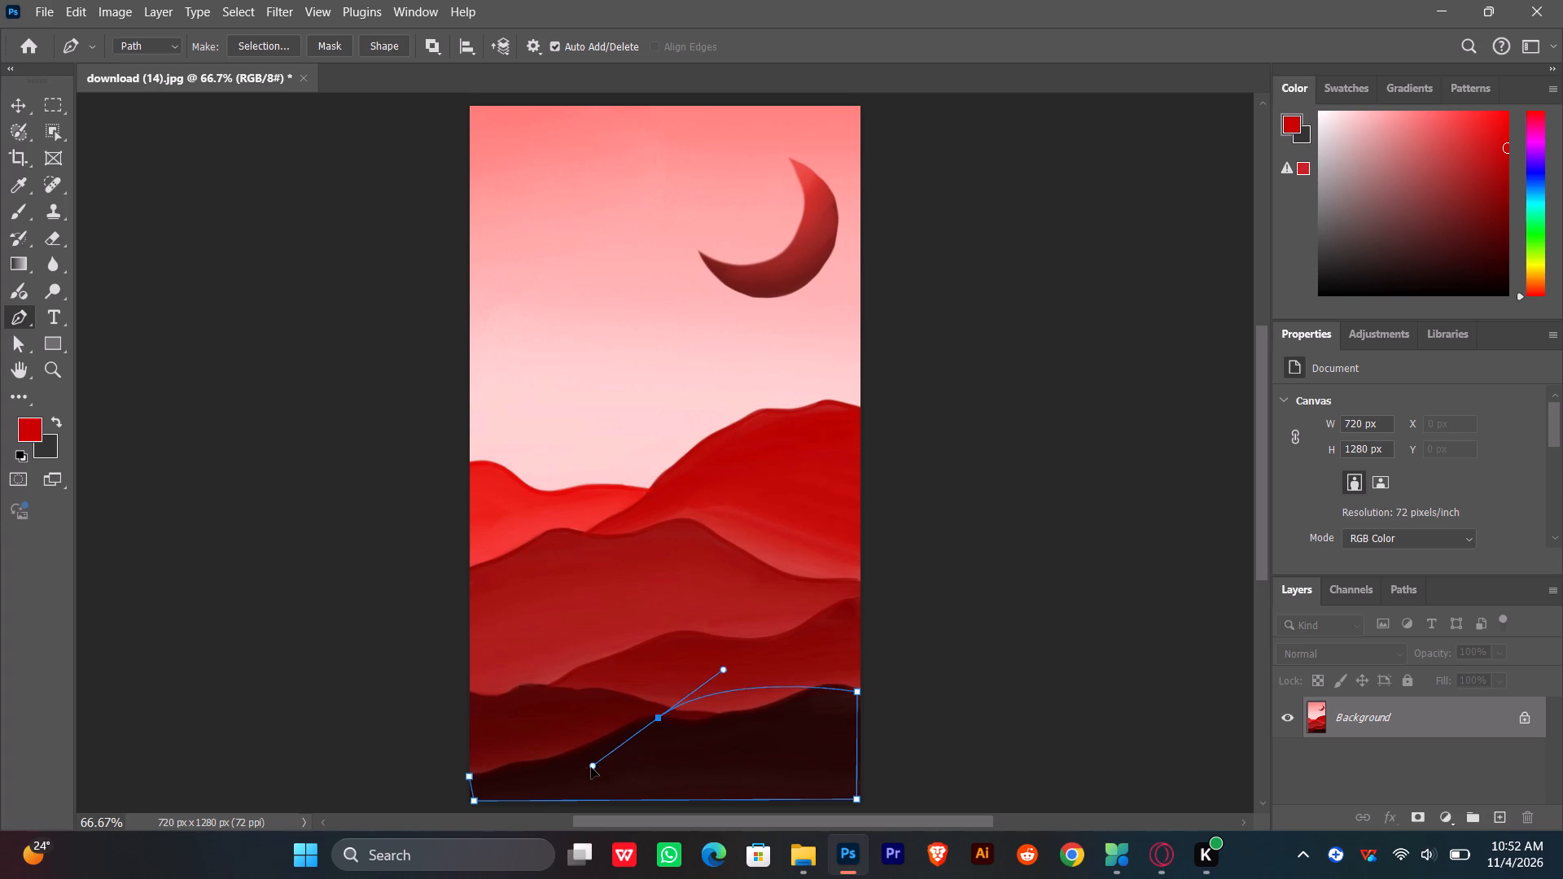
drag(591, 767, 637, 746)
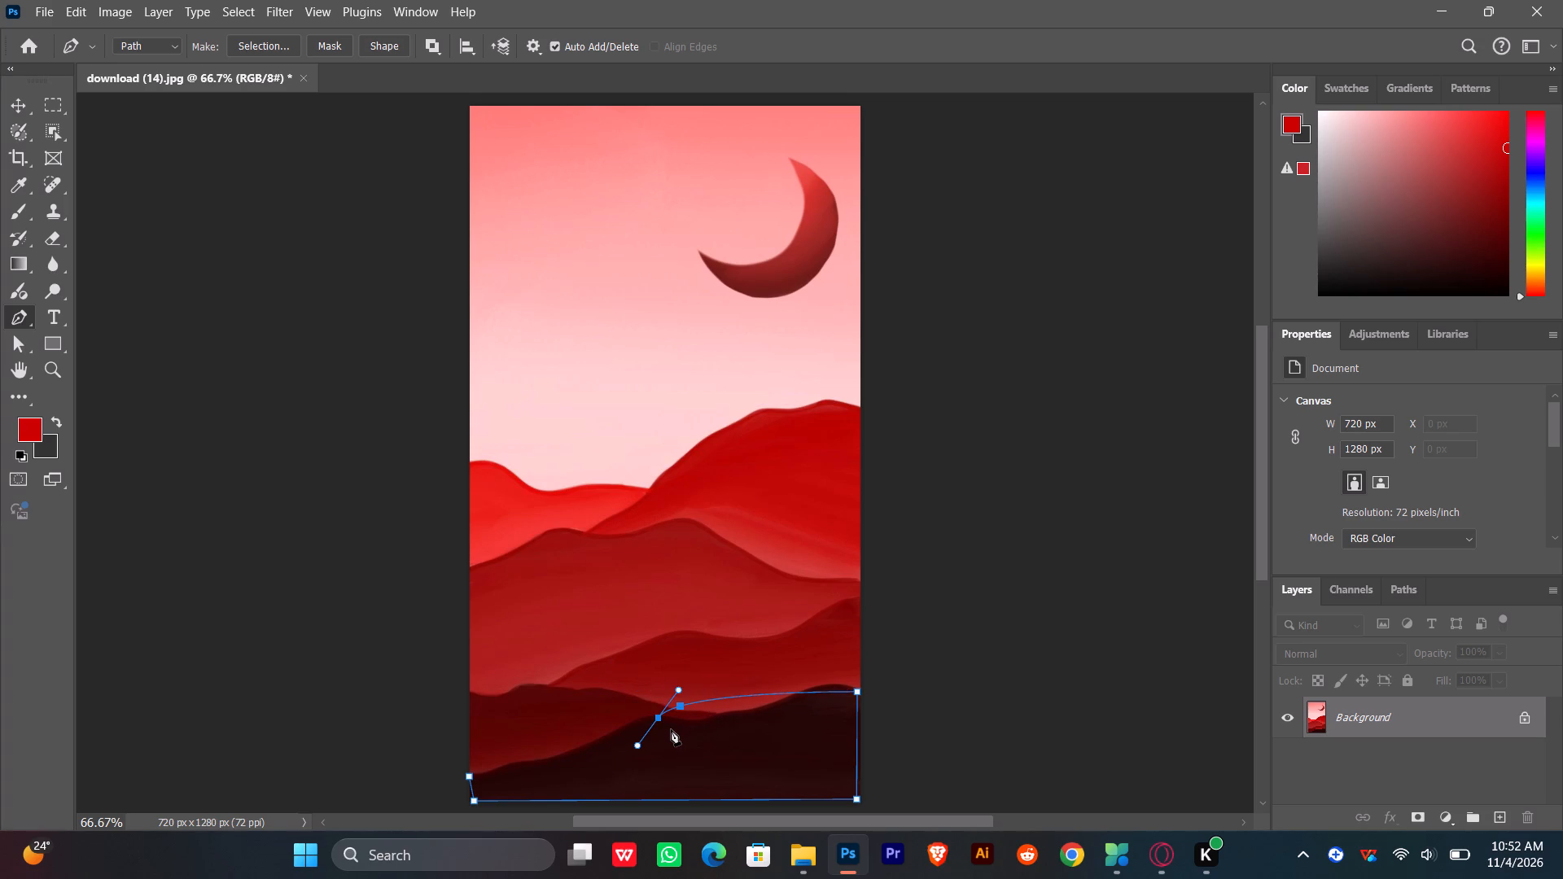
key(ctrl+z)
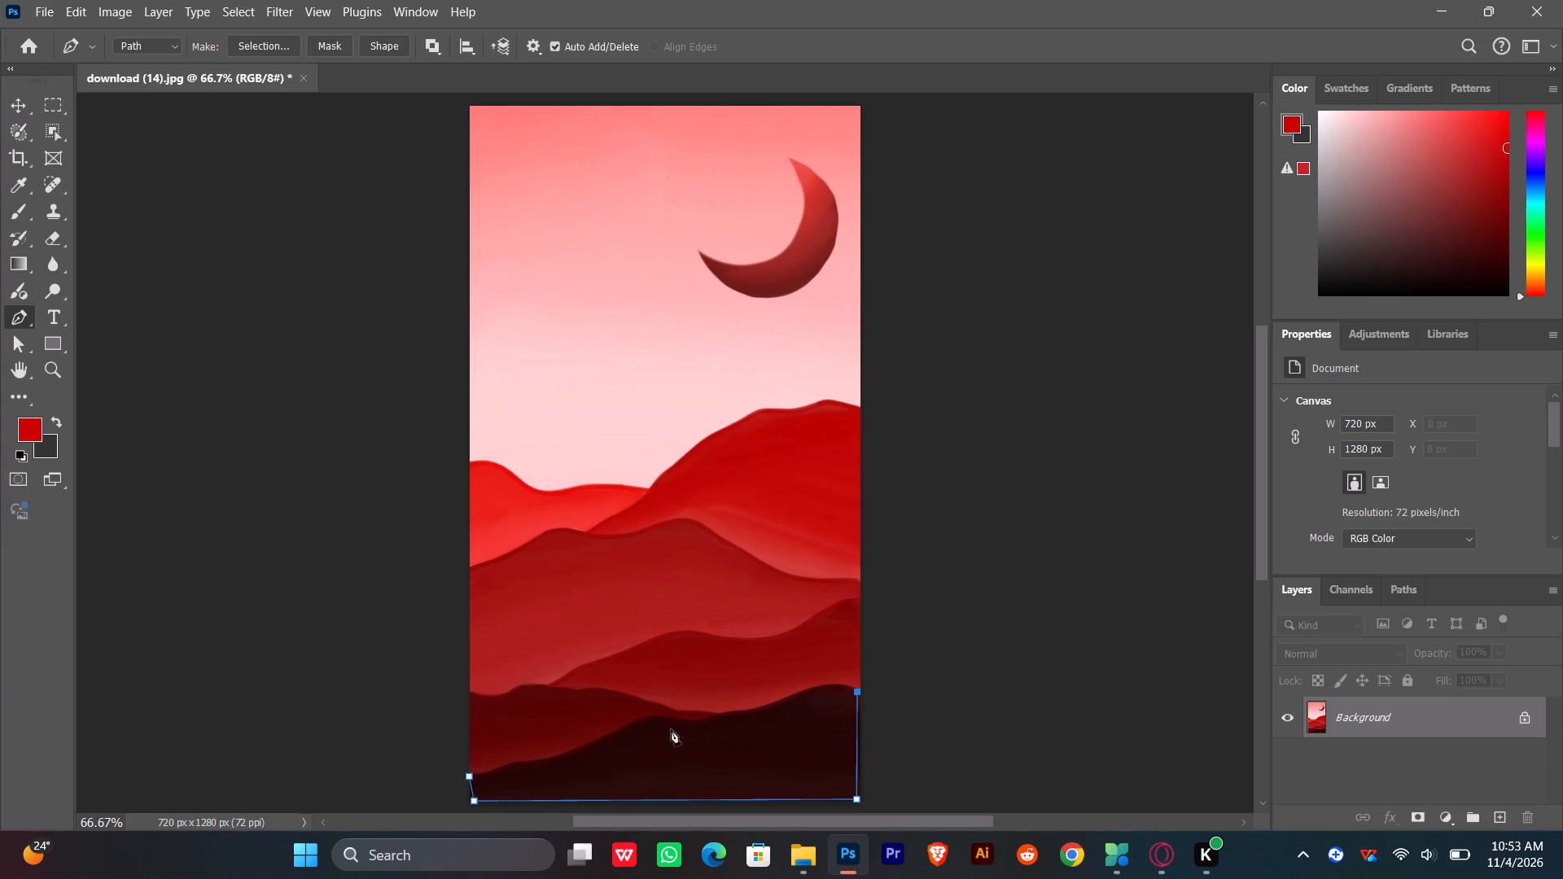
Continue the Pen path along the darkest hill's ridge with two curved points, near the right-edge crest and at the ridge's dip.
drag(812, 688, 792, 694)
drag(792, 694, 790, 715)
drag(790, 715, 789, 706)
drag(708, 714, 701, 717)
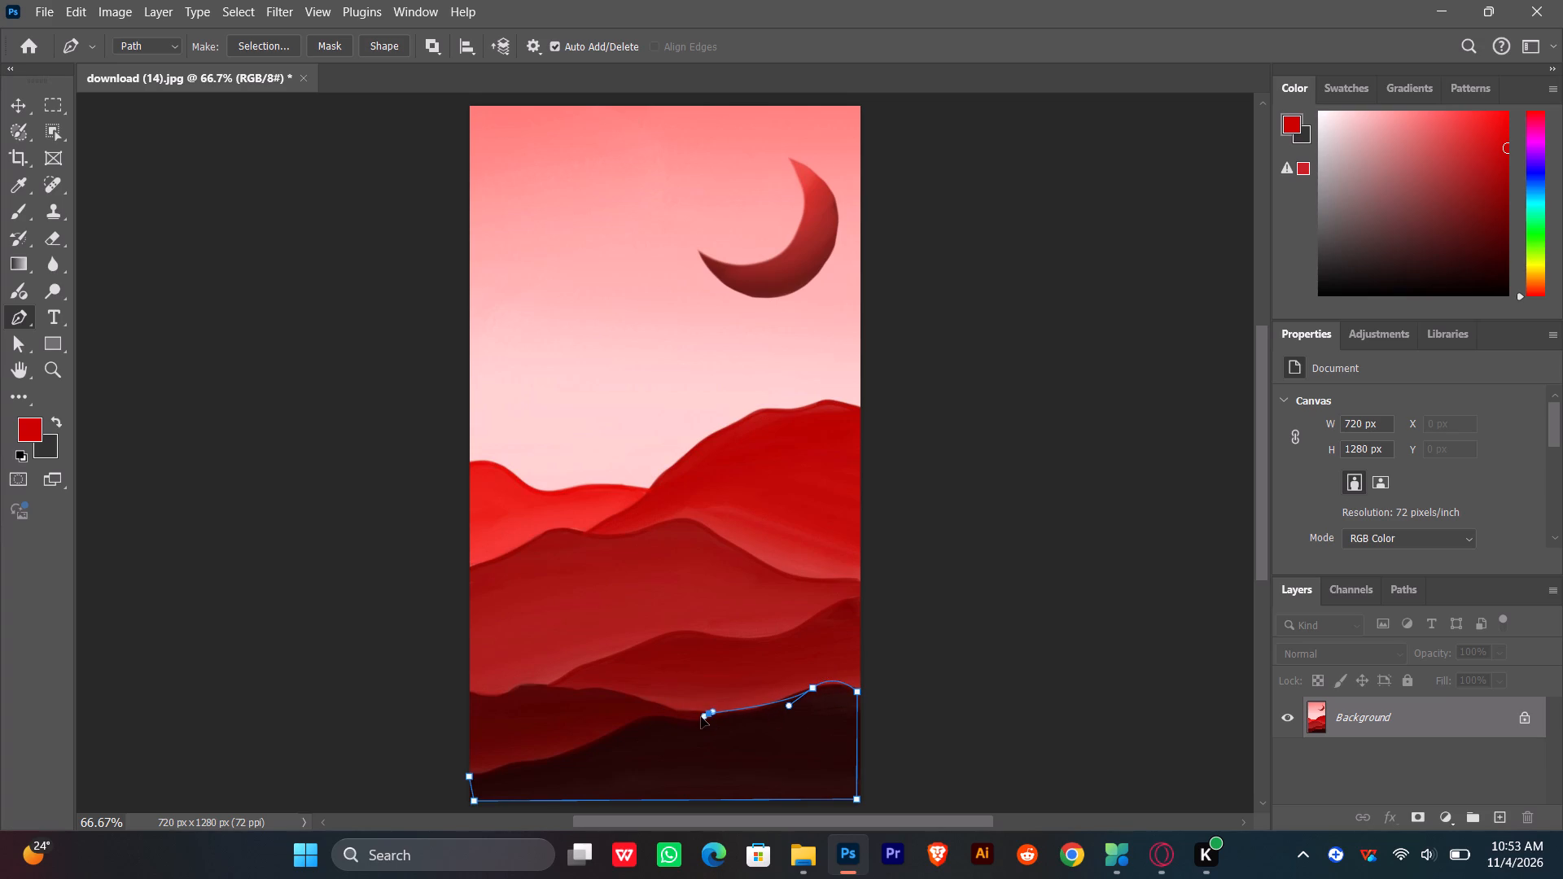
drag(701, 717, 673, 737)
drag(673, 737, 636, 758)
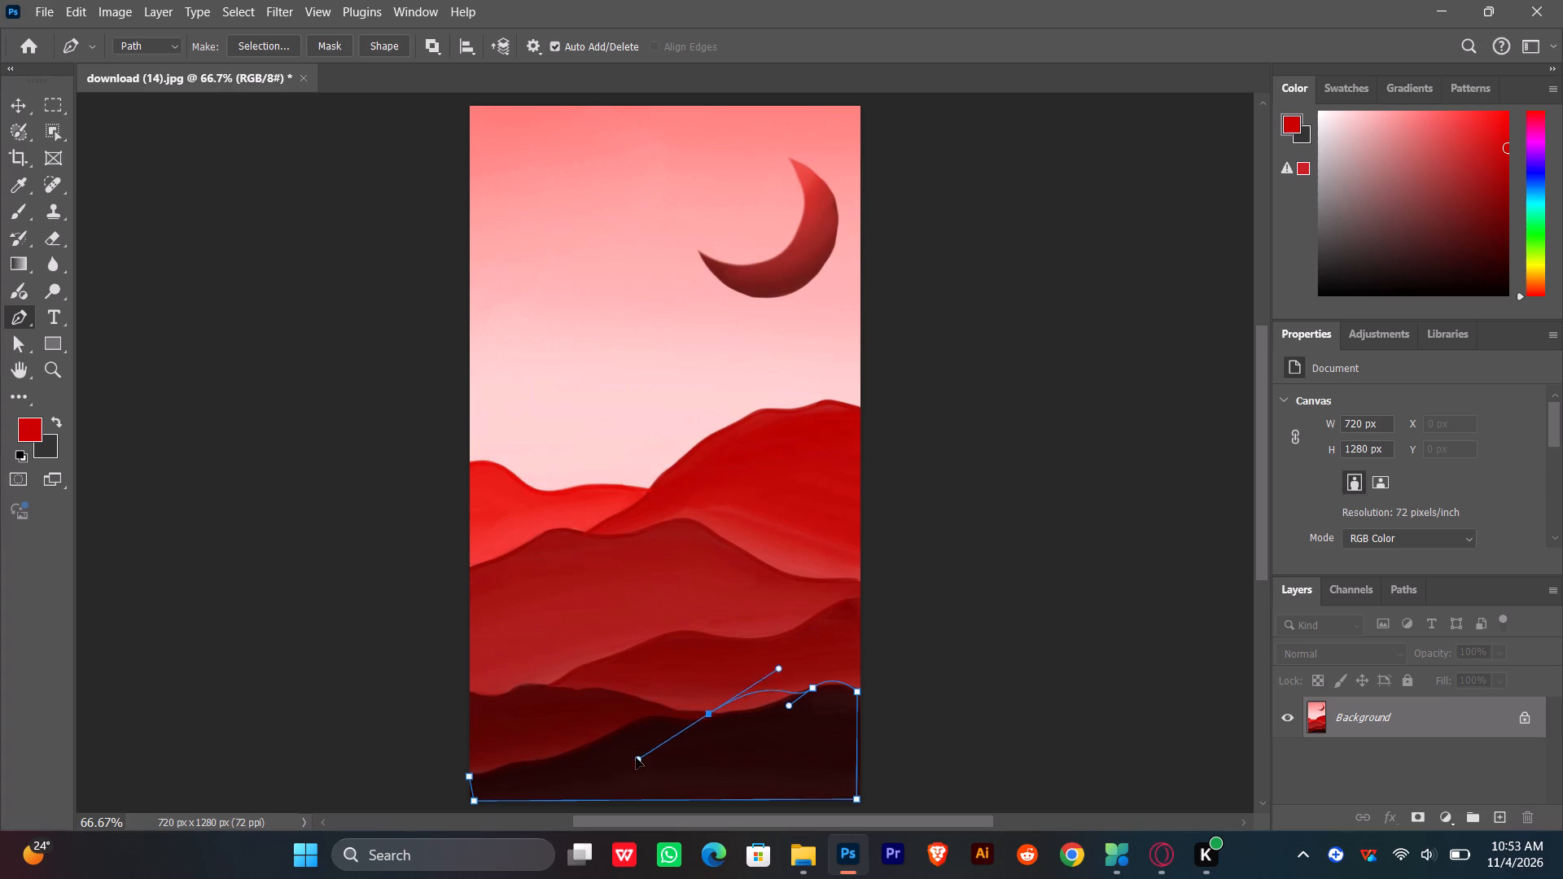
drag(636, 758, 639, 746)
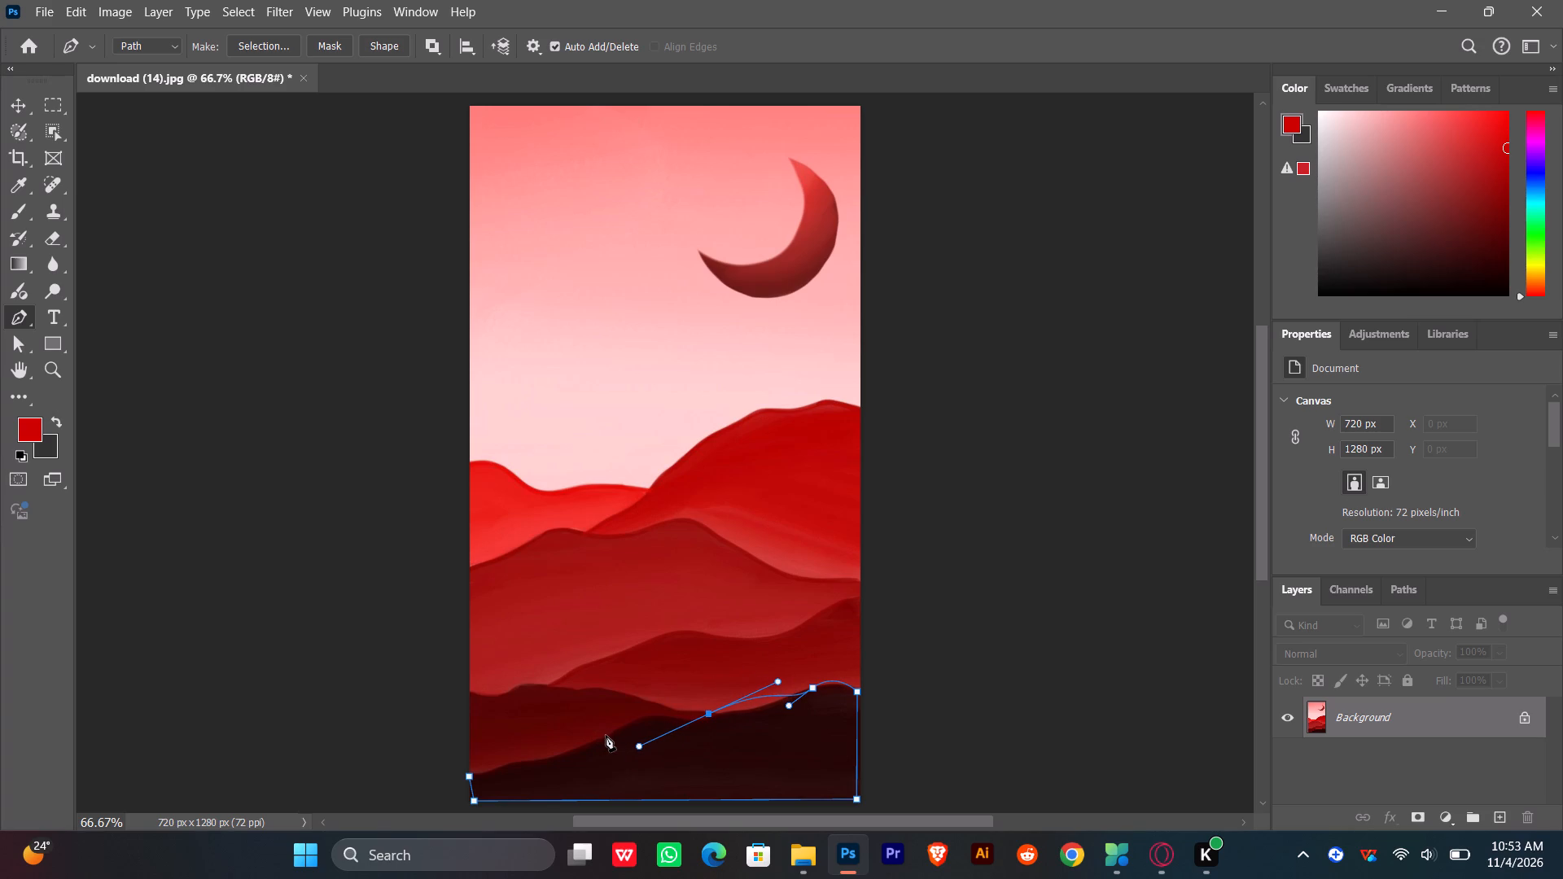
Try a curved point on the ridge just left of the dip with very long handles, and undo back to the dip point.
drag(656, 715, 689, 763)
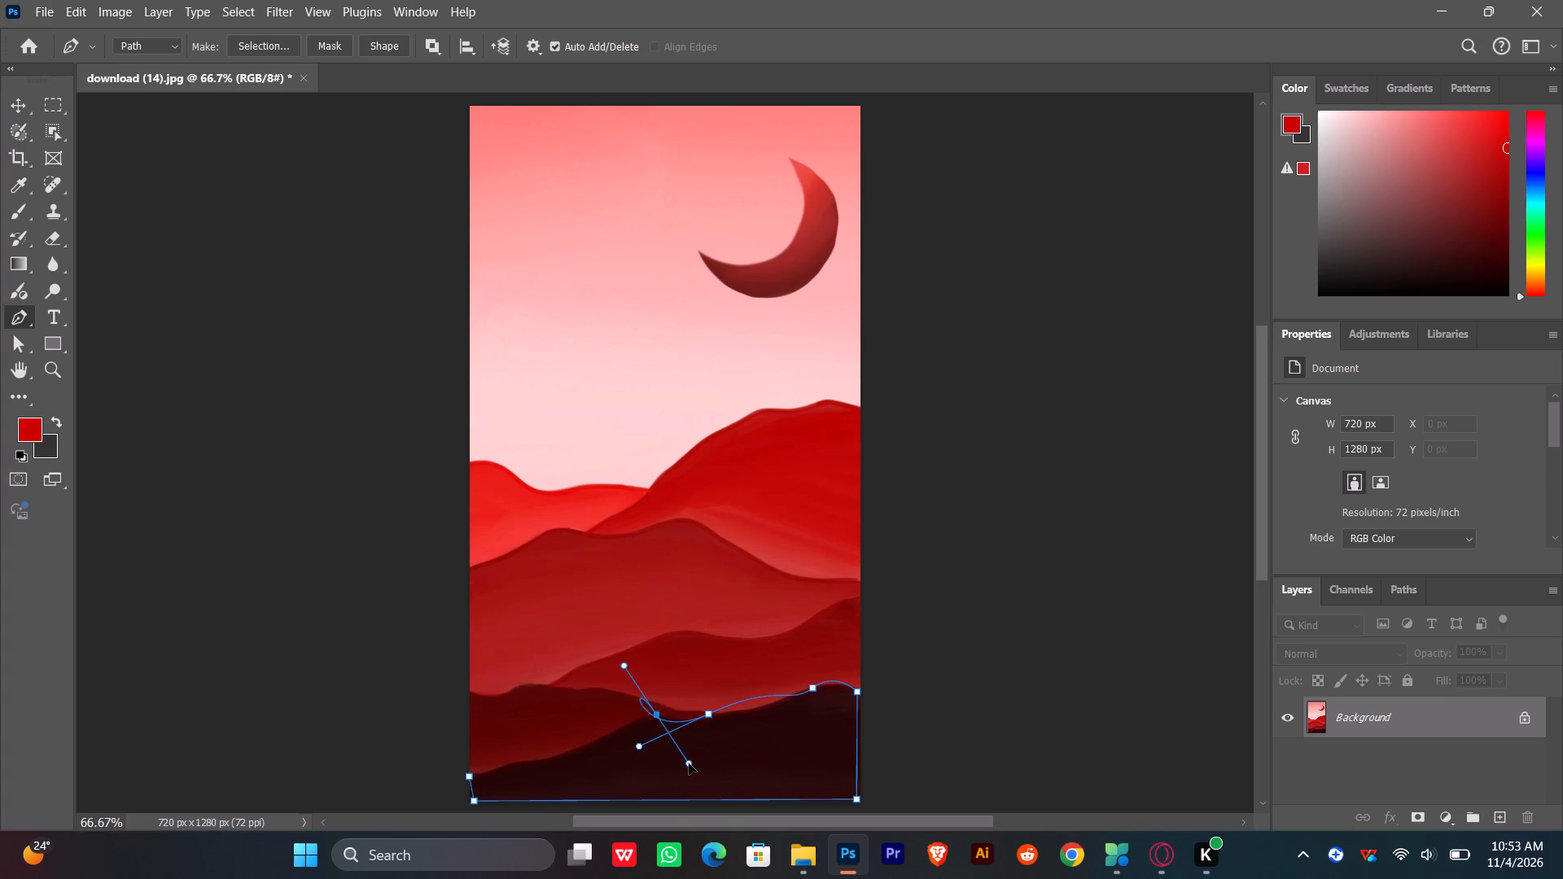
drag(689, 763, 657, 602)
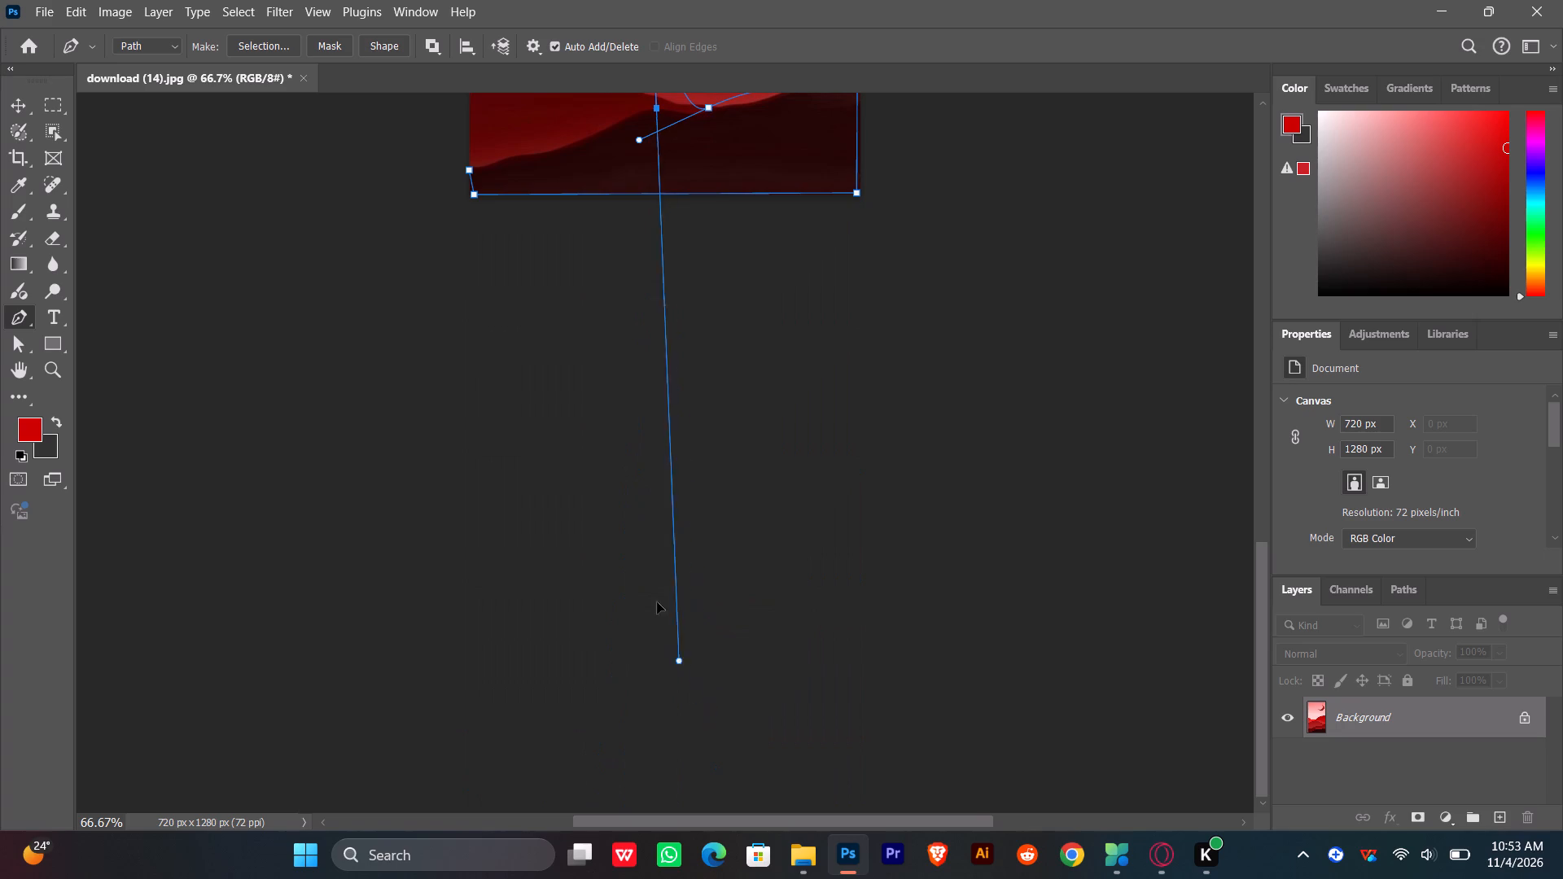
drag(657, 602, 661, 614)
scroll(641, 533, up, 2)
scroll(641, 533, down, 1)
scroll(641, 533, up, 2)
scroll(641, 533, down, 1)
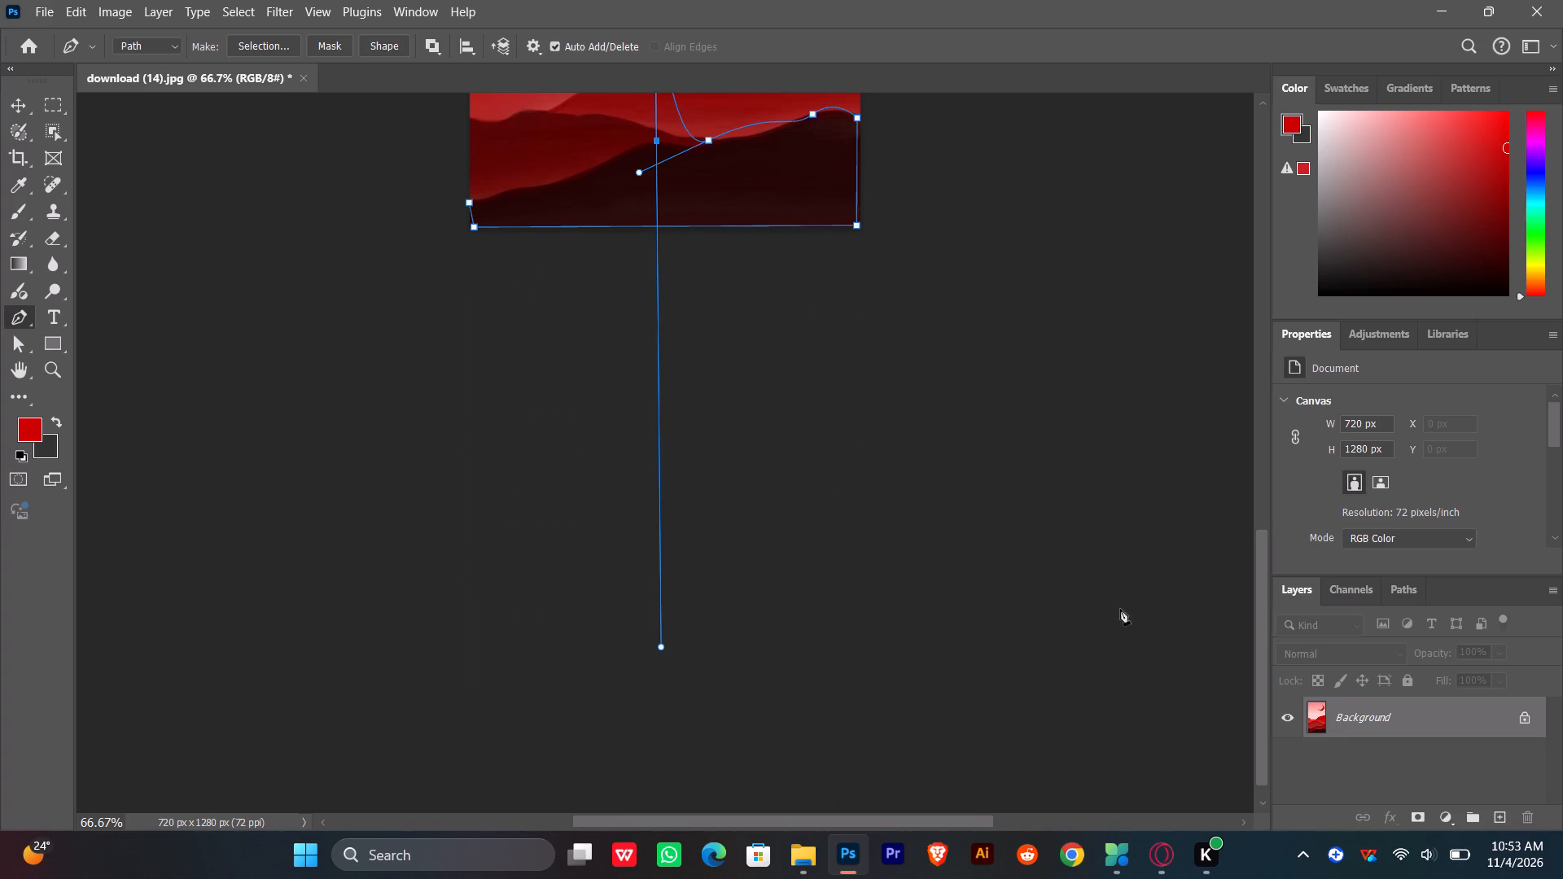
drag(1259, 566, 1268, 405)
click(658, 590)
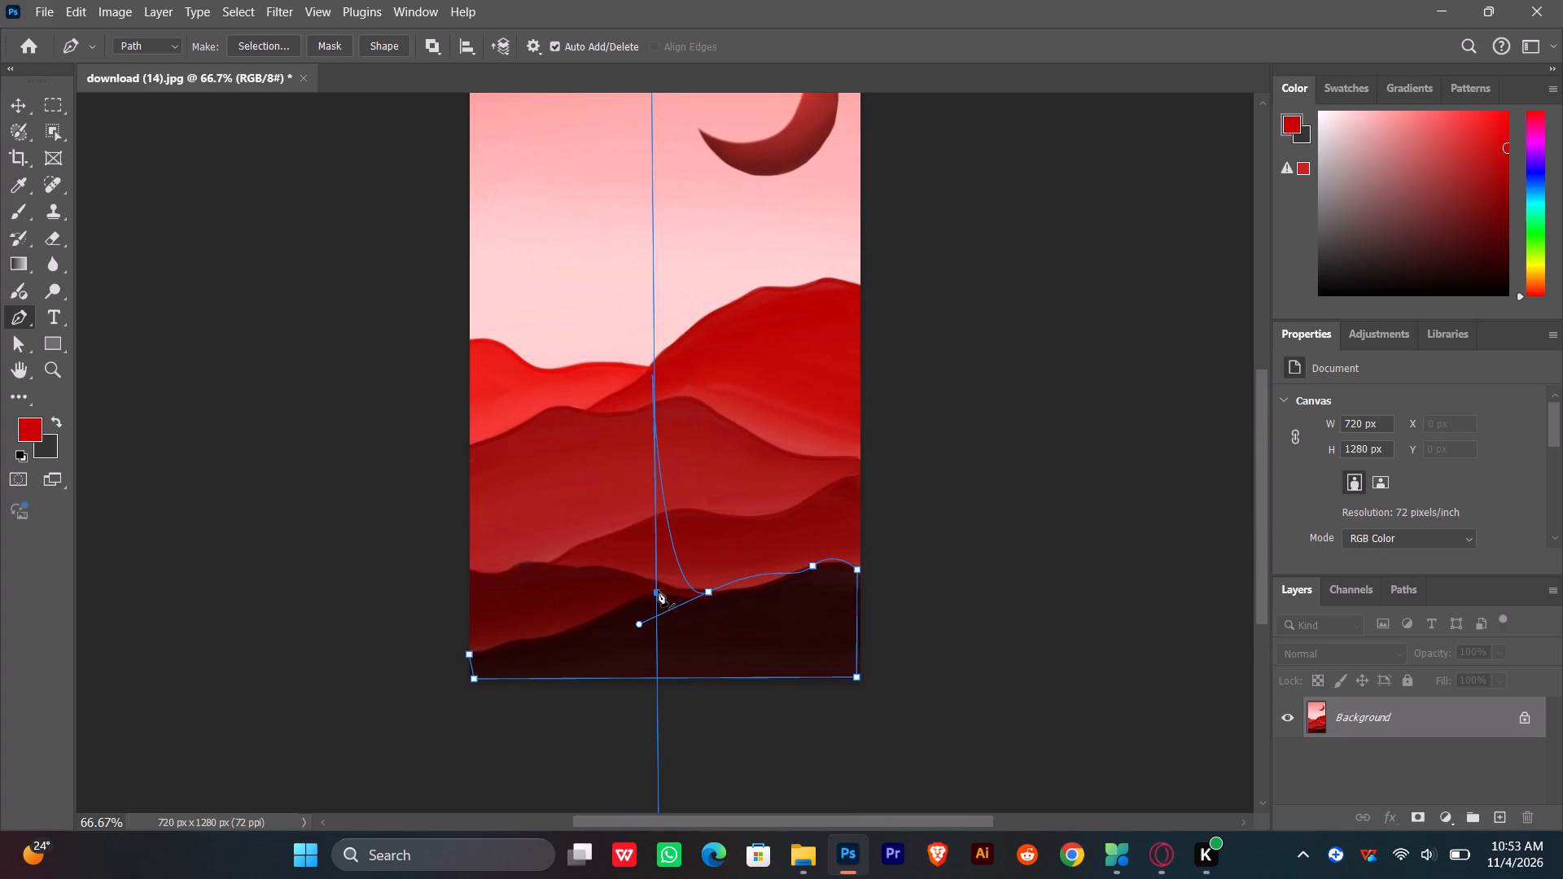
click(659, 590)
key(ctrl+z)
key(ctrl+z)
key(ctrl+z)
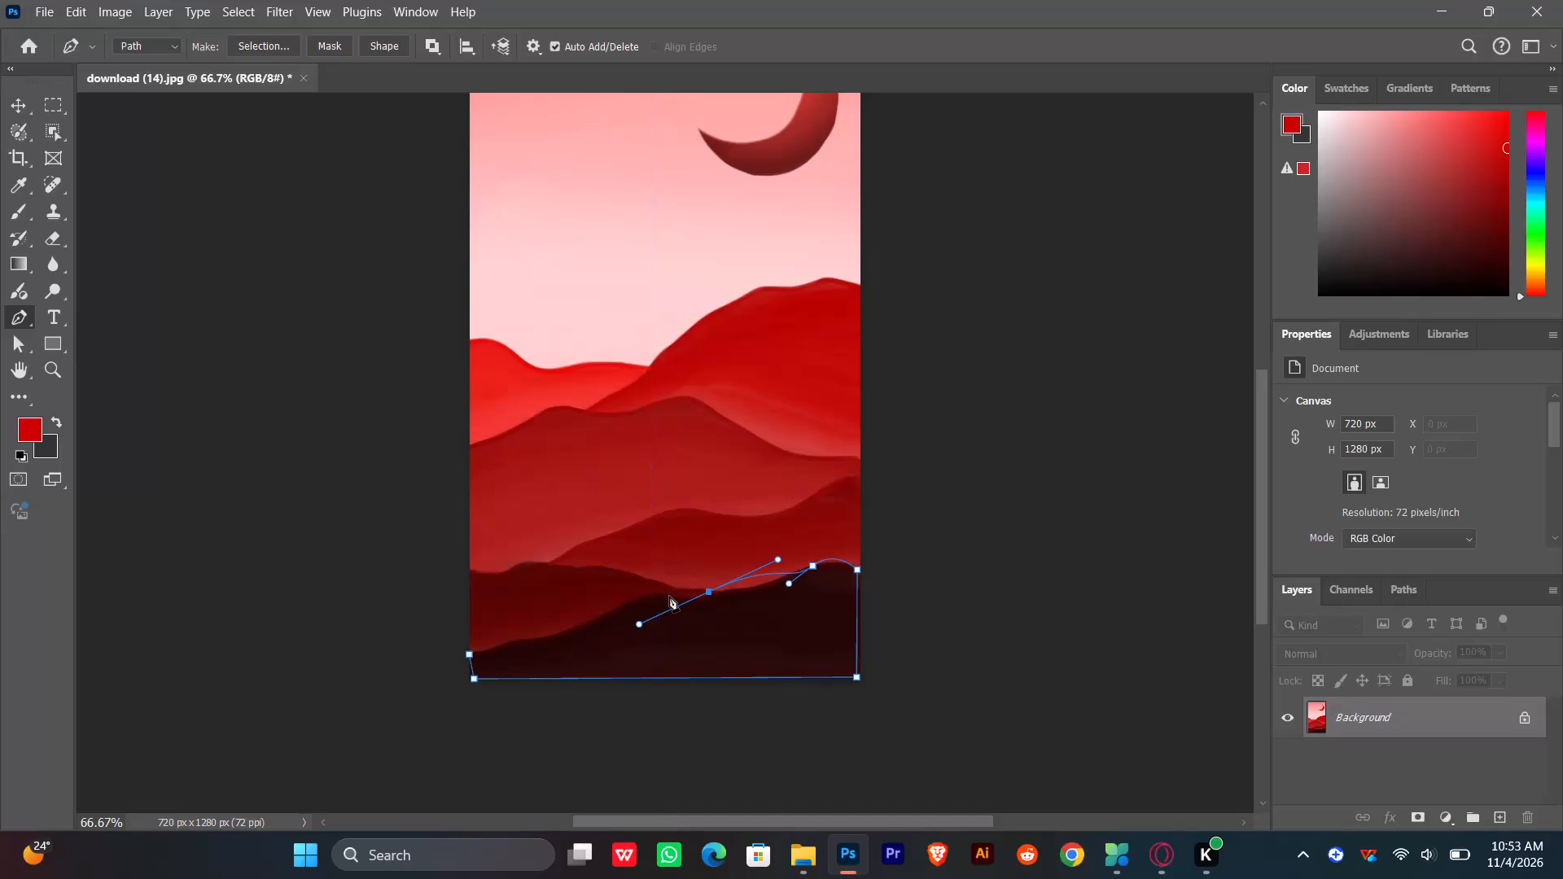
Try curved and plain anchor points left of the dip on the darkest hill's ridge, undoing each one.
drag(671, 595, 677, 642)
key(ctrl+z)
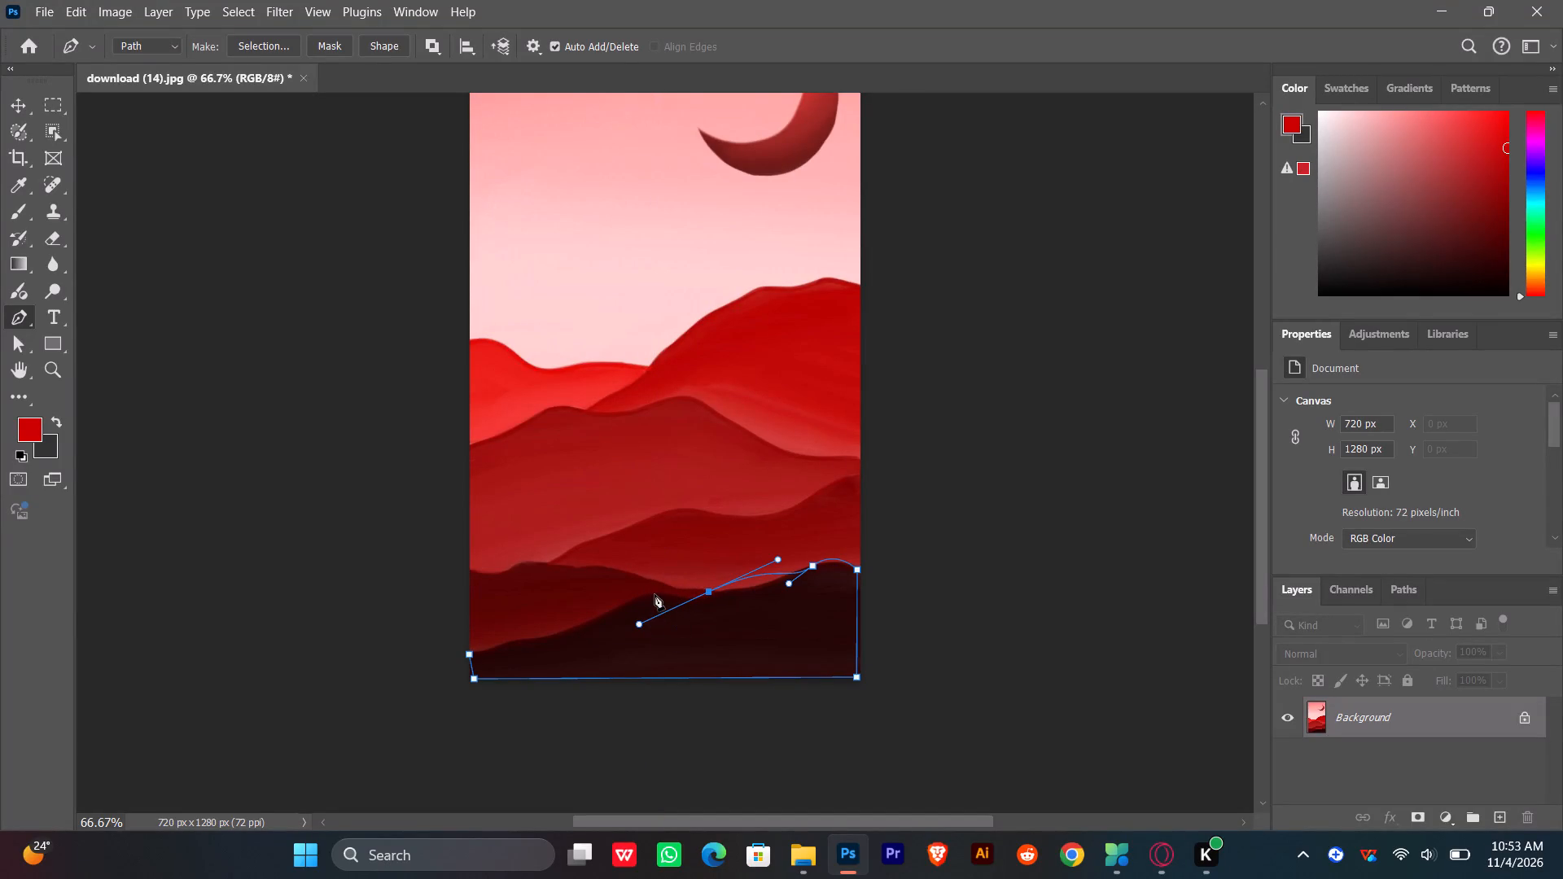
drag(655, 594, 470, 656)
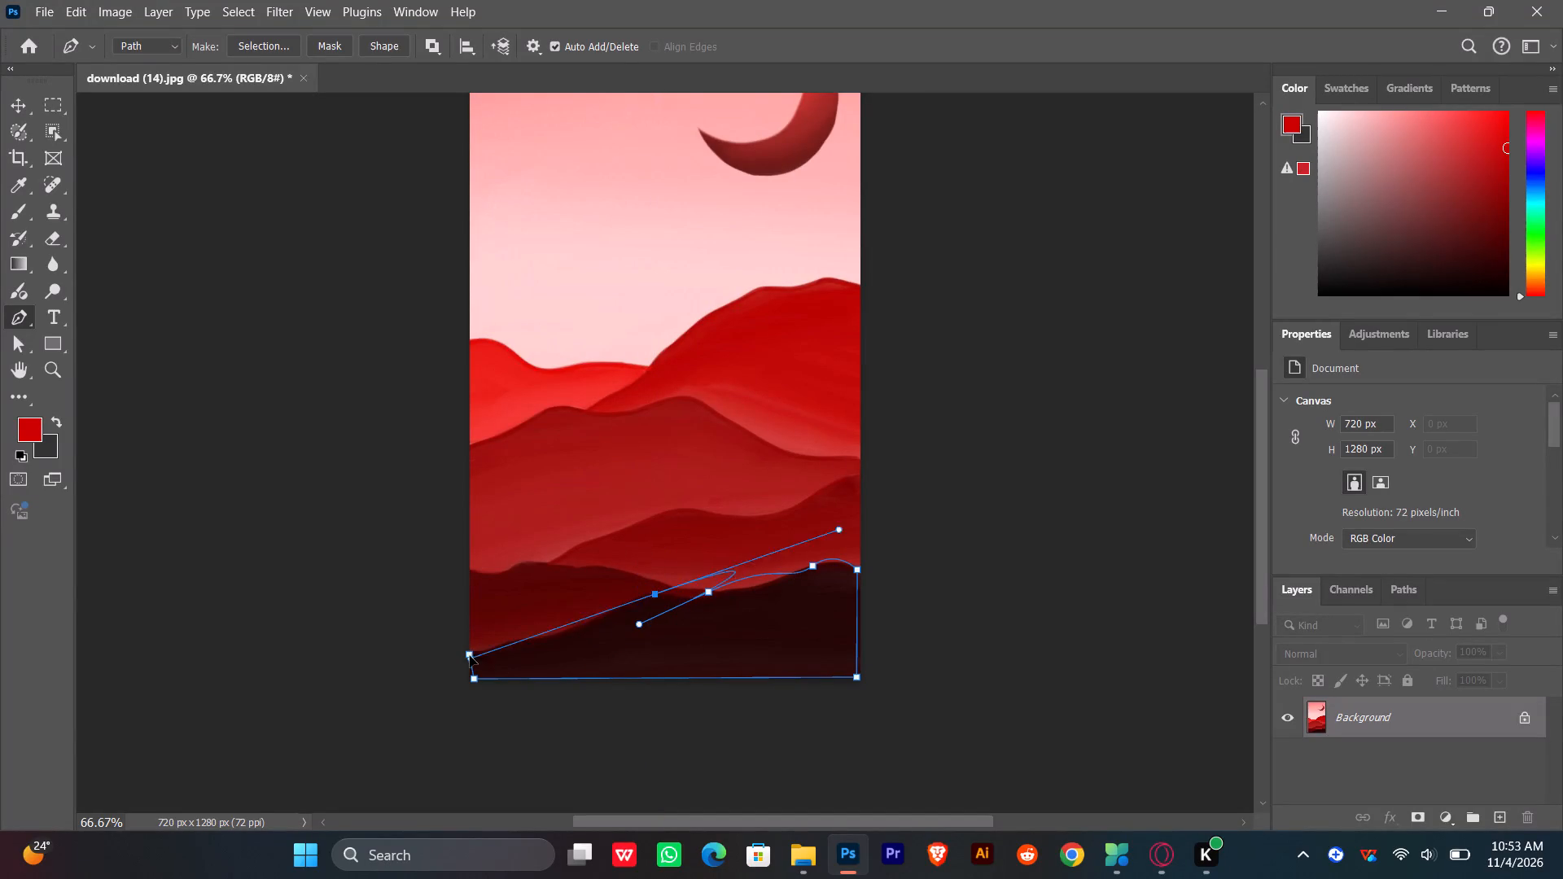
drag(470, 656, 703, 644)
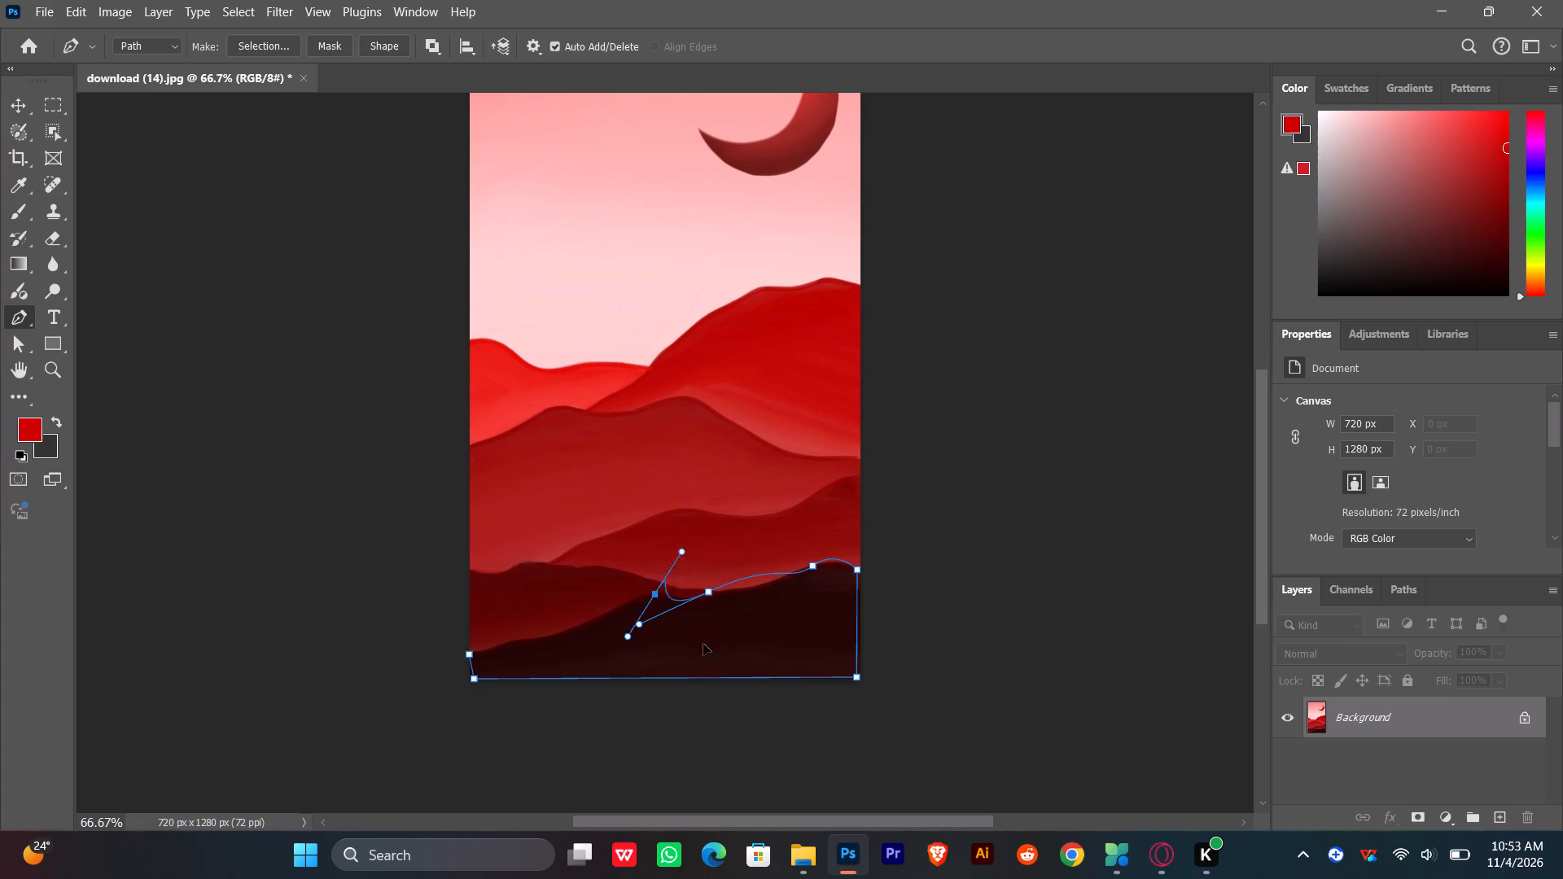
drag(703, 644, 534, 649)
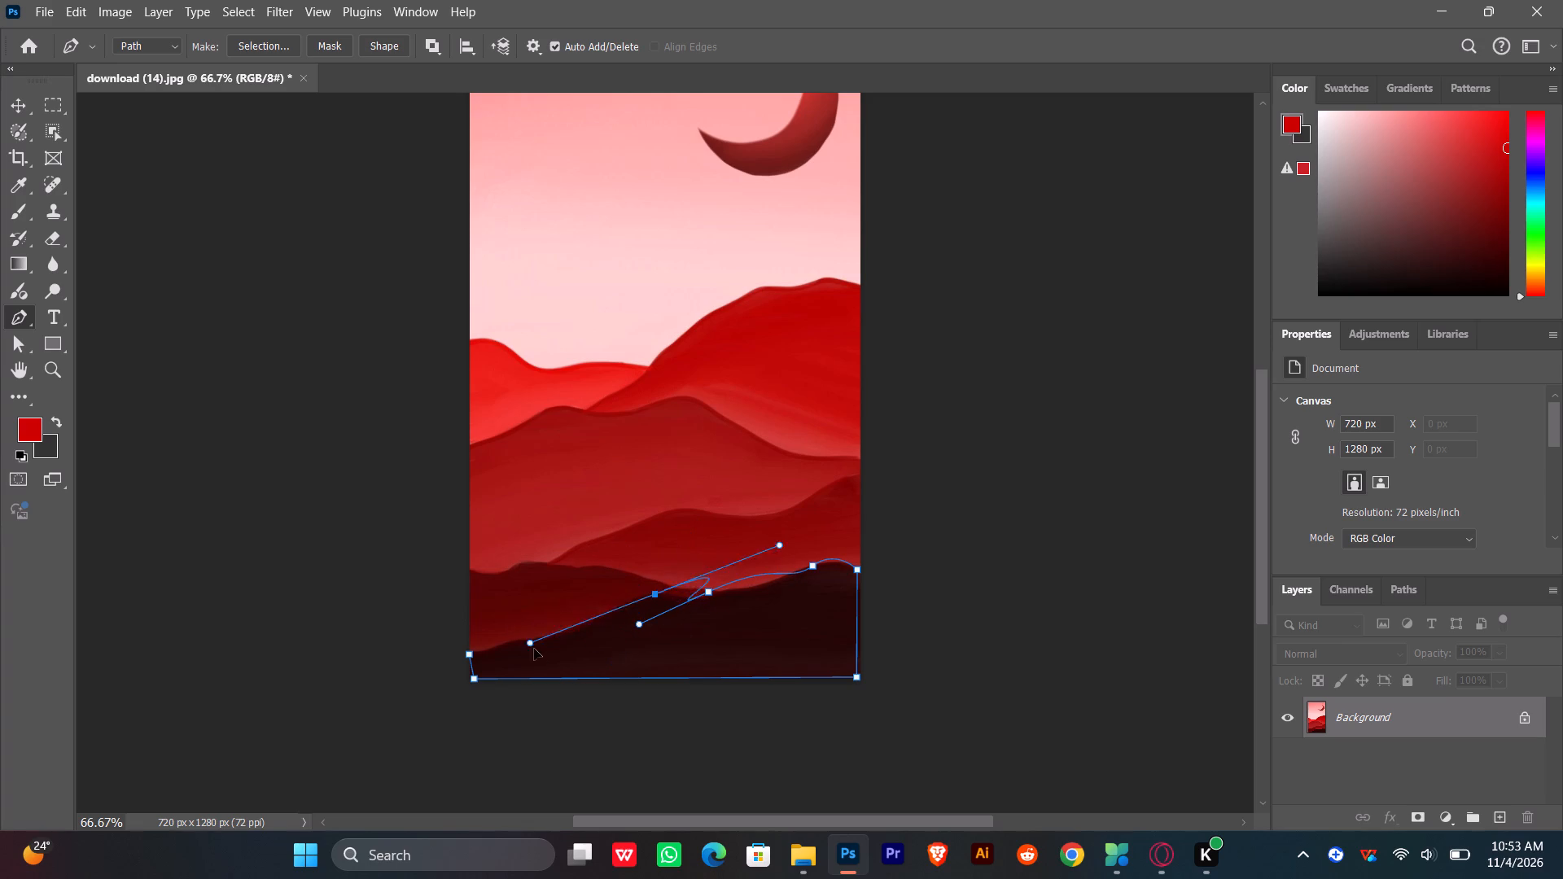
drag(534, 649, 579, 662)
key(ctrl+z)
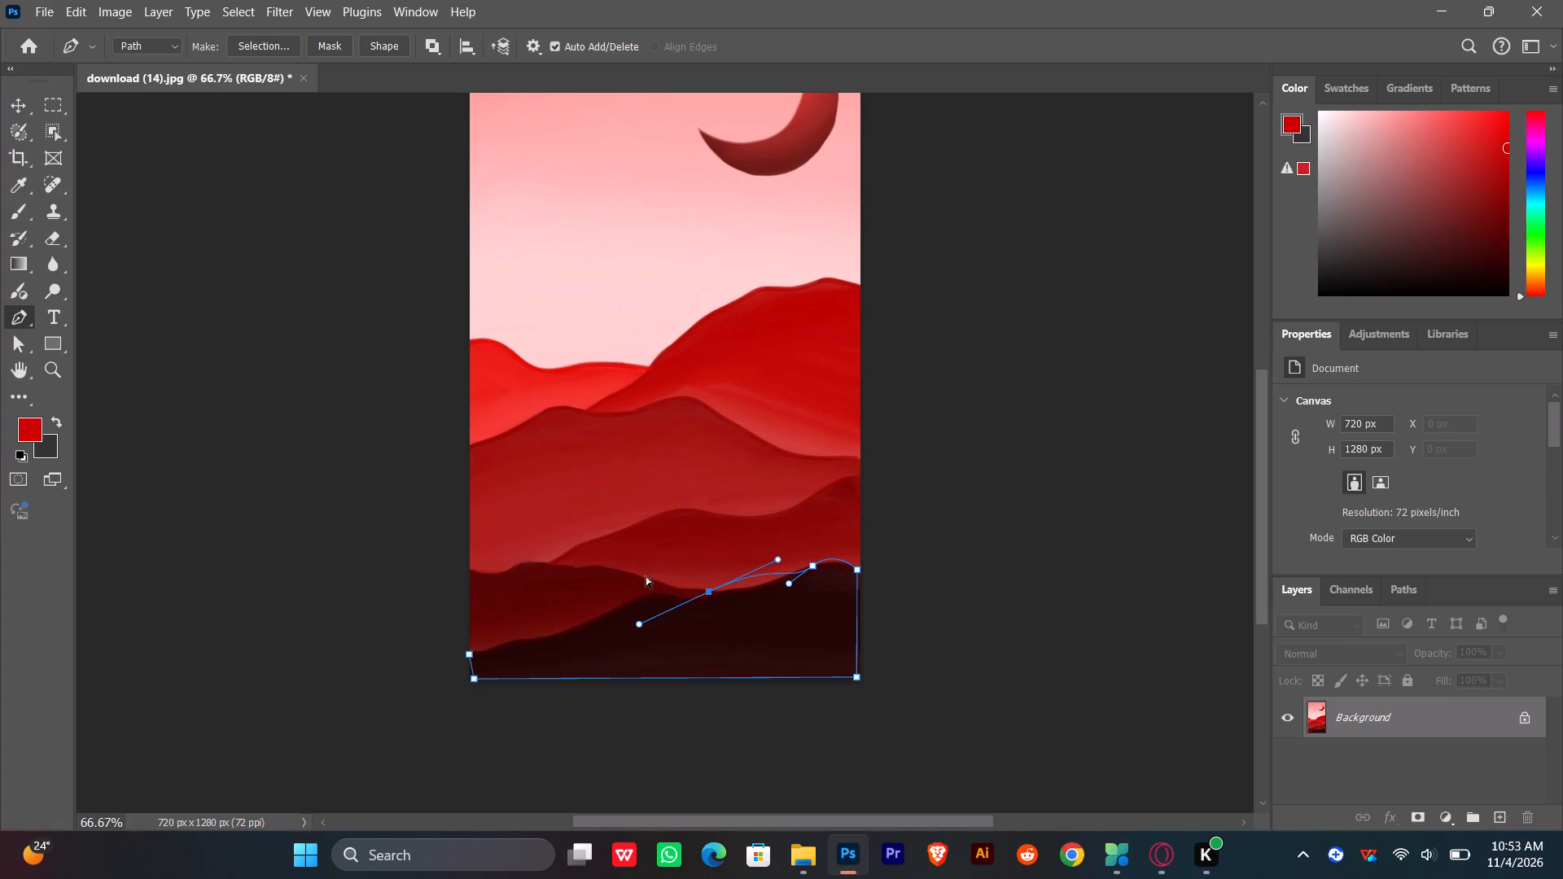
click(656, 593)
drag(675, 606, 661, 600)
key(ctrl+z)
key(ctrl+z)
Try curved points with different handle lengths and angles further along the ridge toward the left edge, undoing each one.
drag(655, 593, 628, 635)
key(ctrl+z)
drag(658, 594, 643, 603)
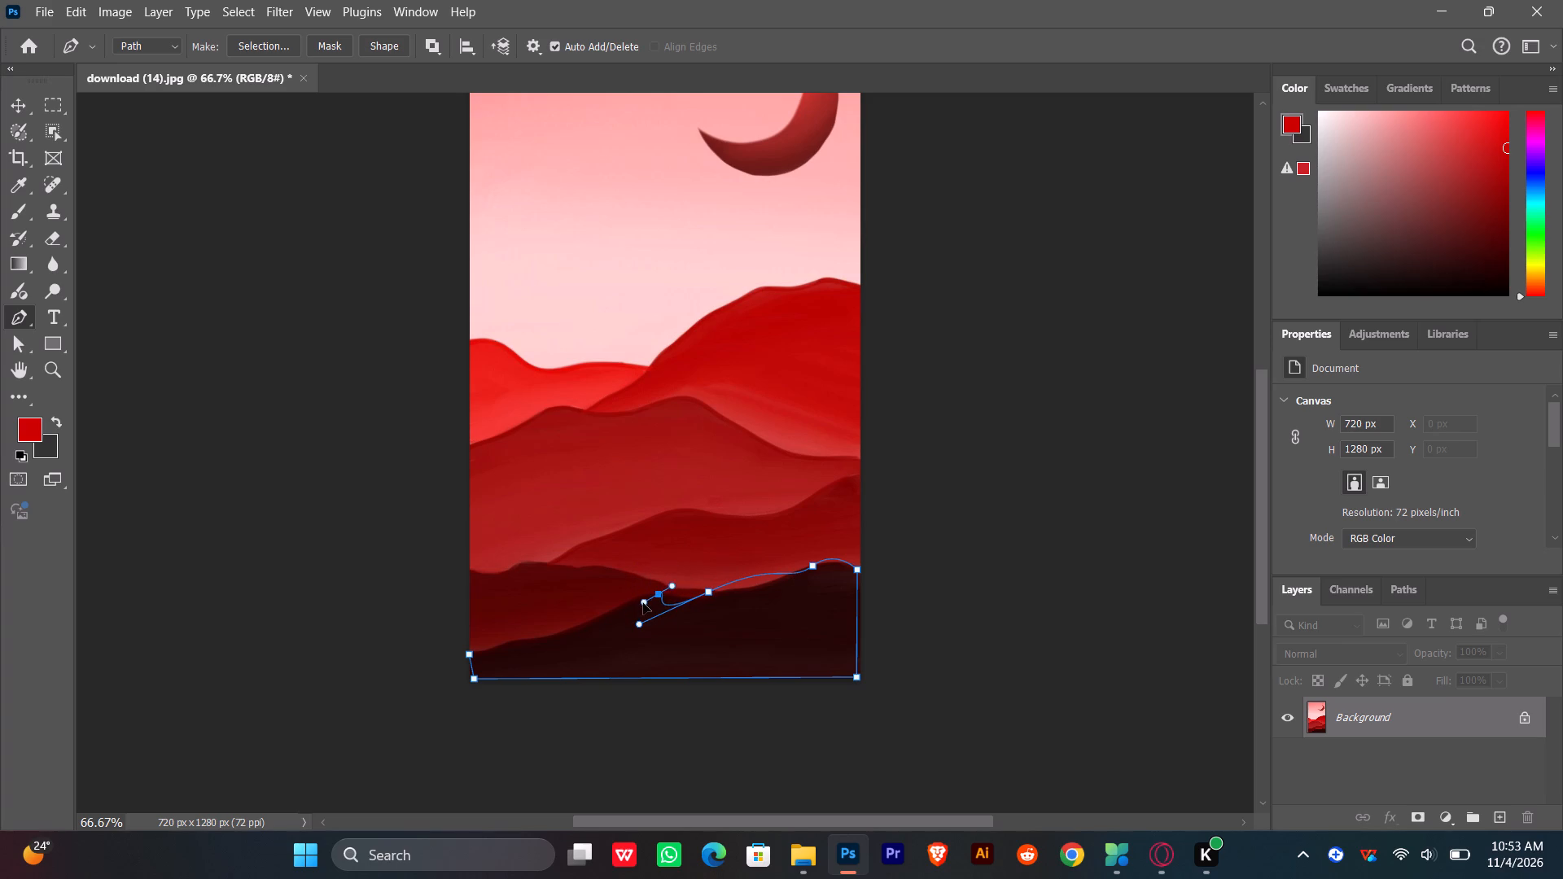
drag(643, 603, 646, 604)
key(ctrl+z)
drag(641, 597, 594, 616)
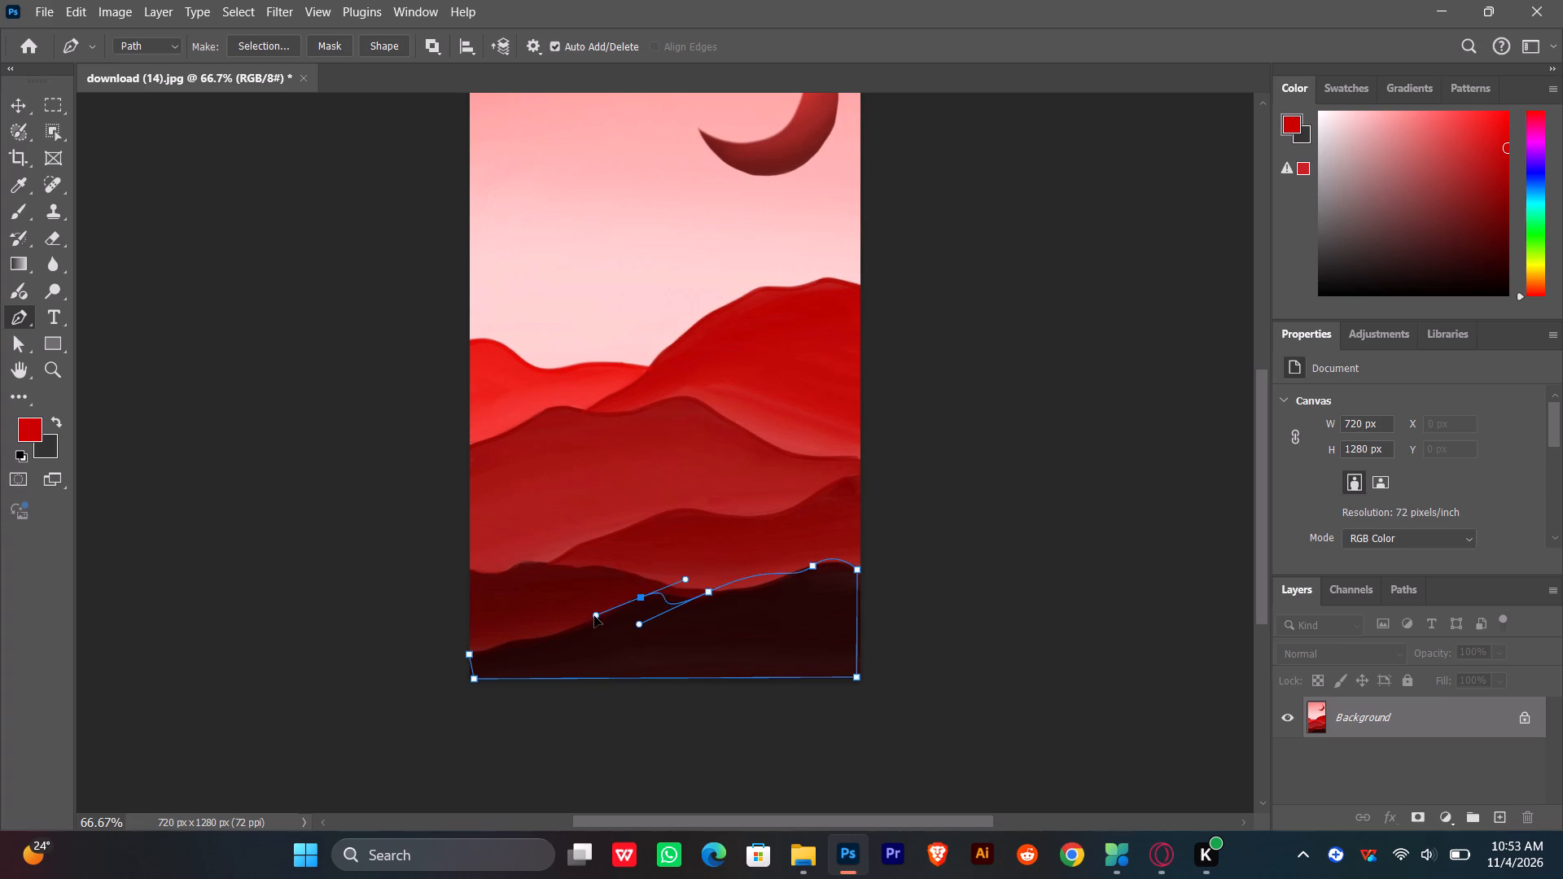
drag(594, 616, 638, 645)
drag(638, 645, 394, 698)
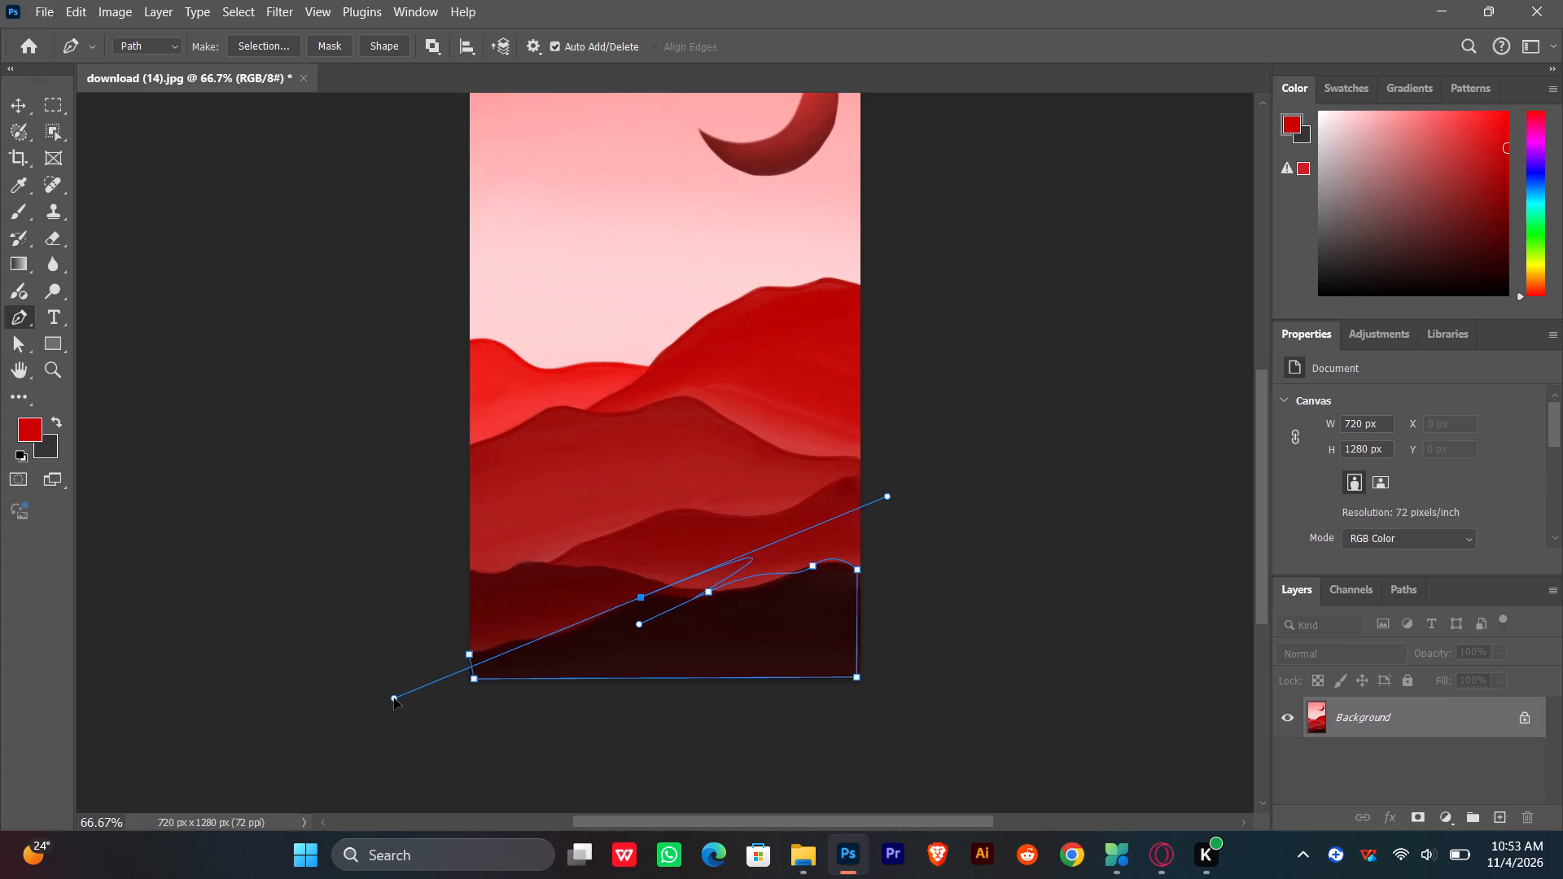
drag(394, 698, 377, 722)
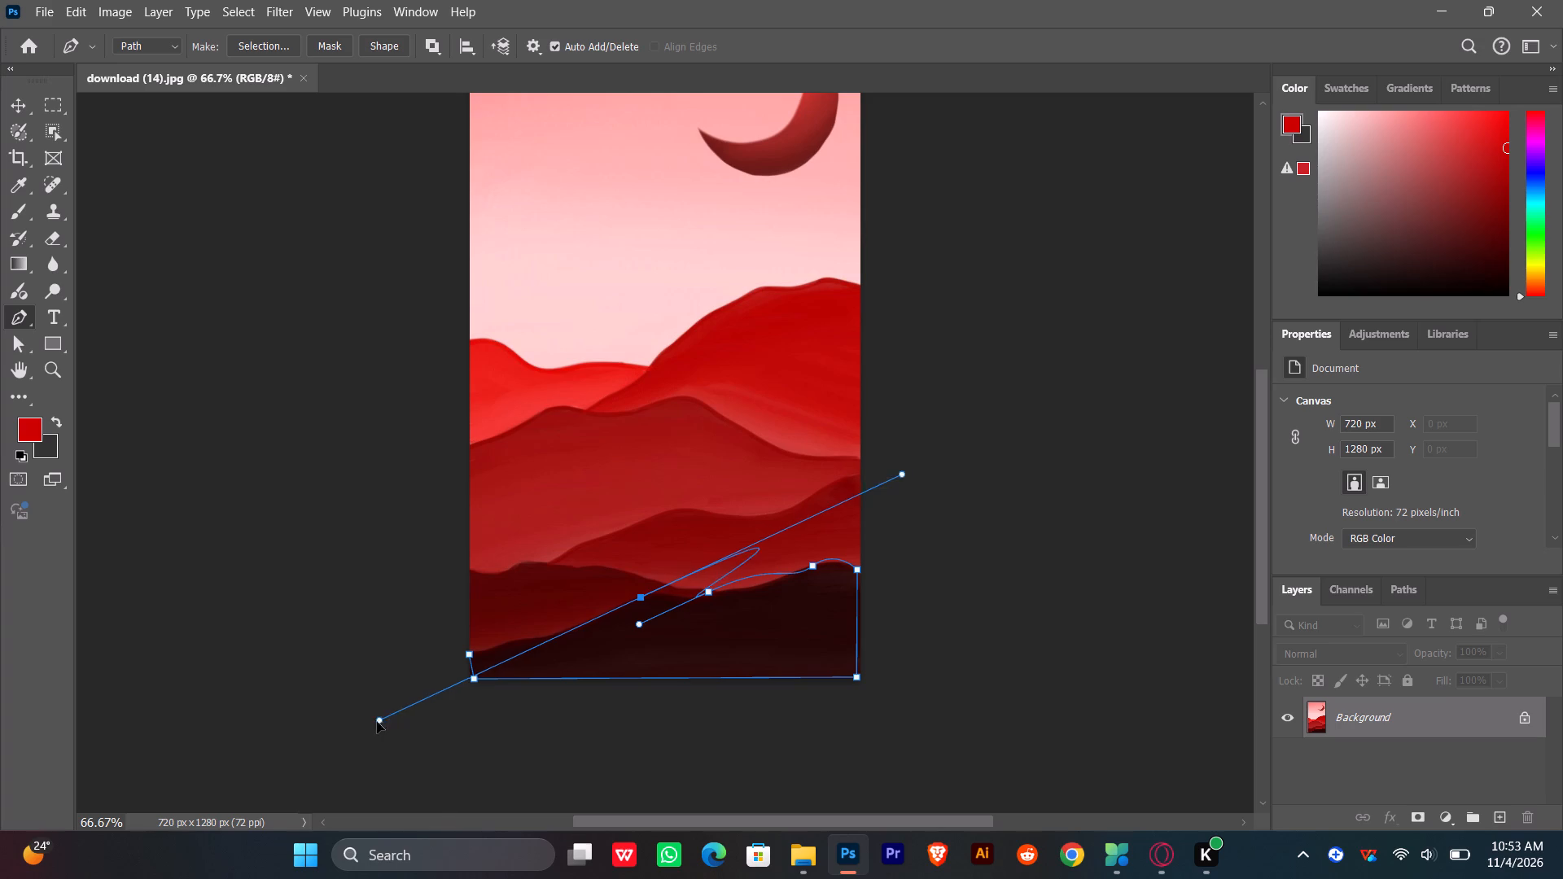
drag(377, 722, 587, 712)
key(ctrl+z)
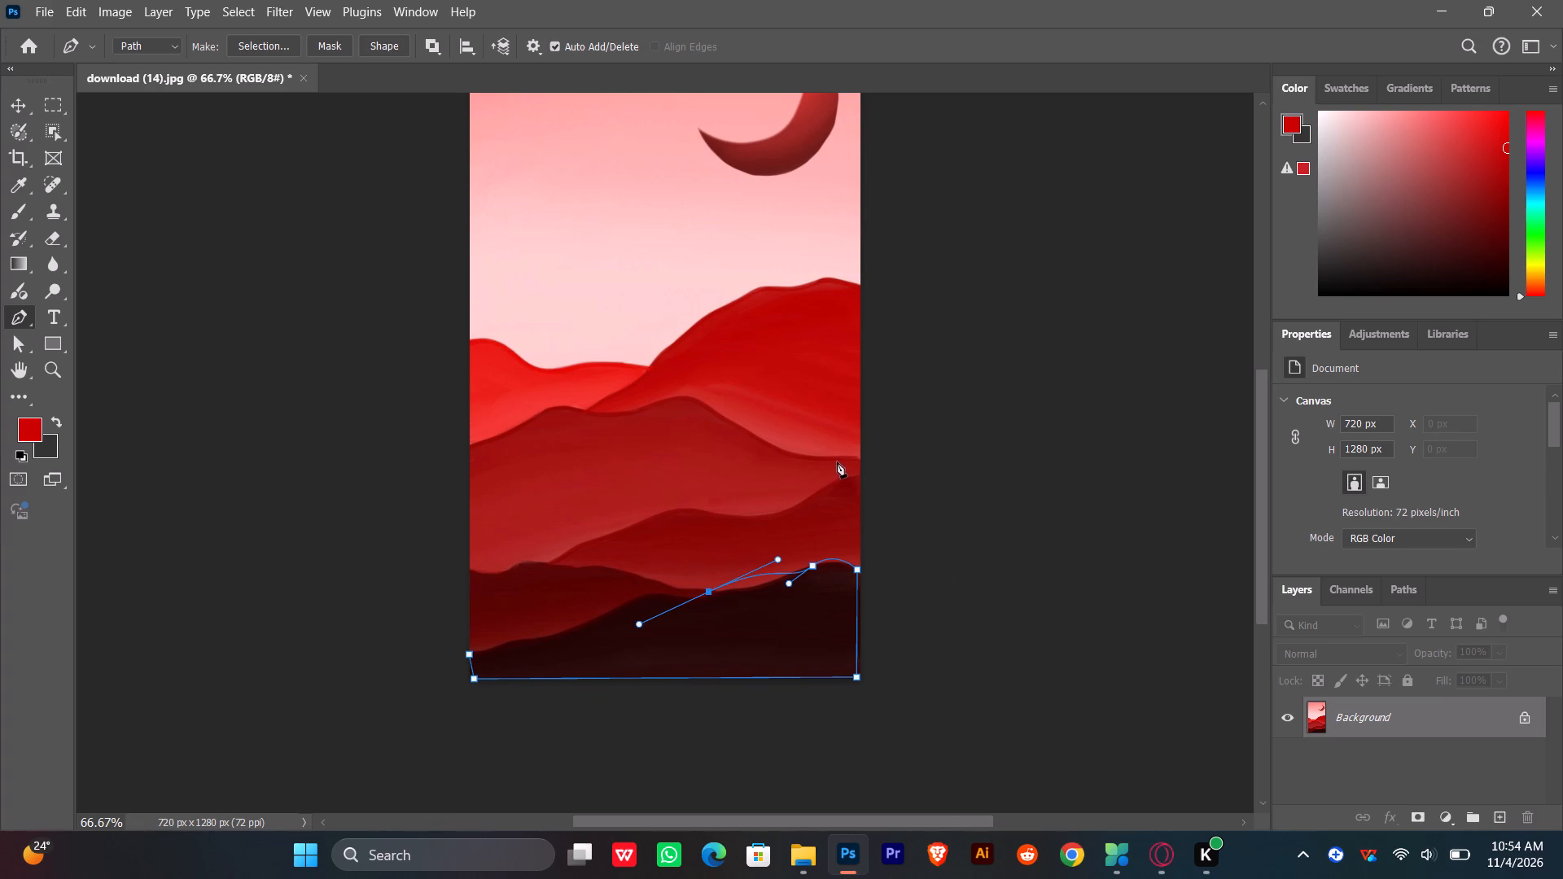
Switch to File Explorer and select download (14) among the recent files.
click(806, 848)
click(799, 742)
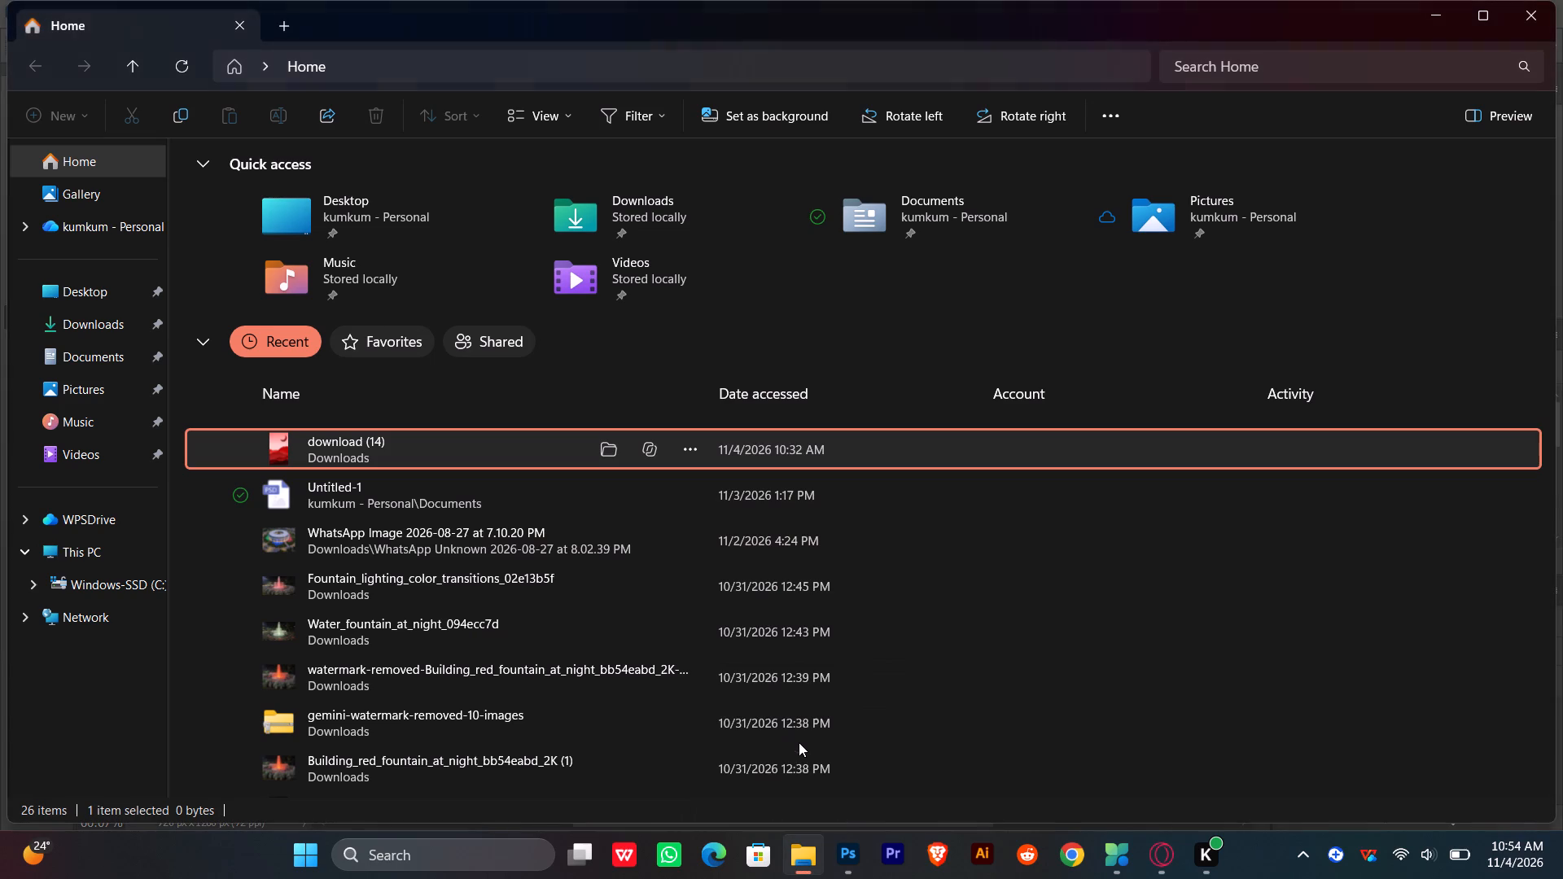
click(1034, 431)
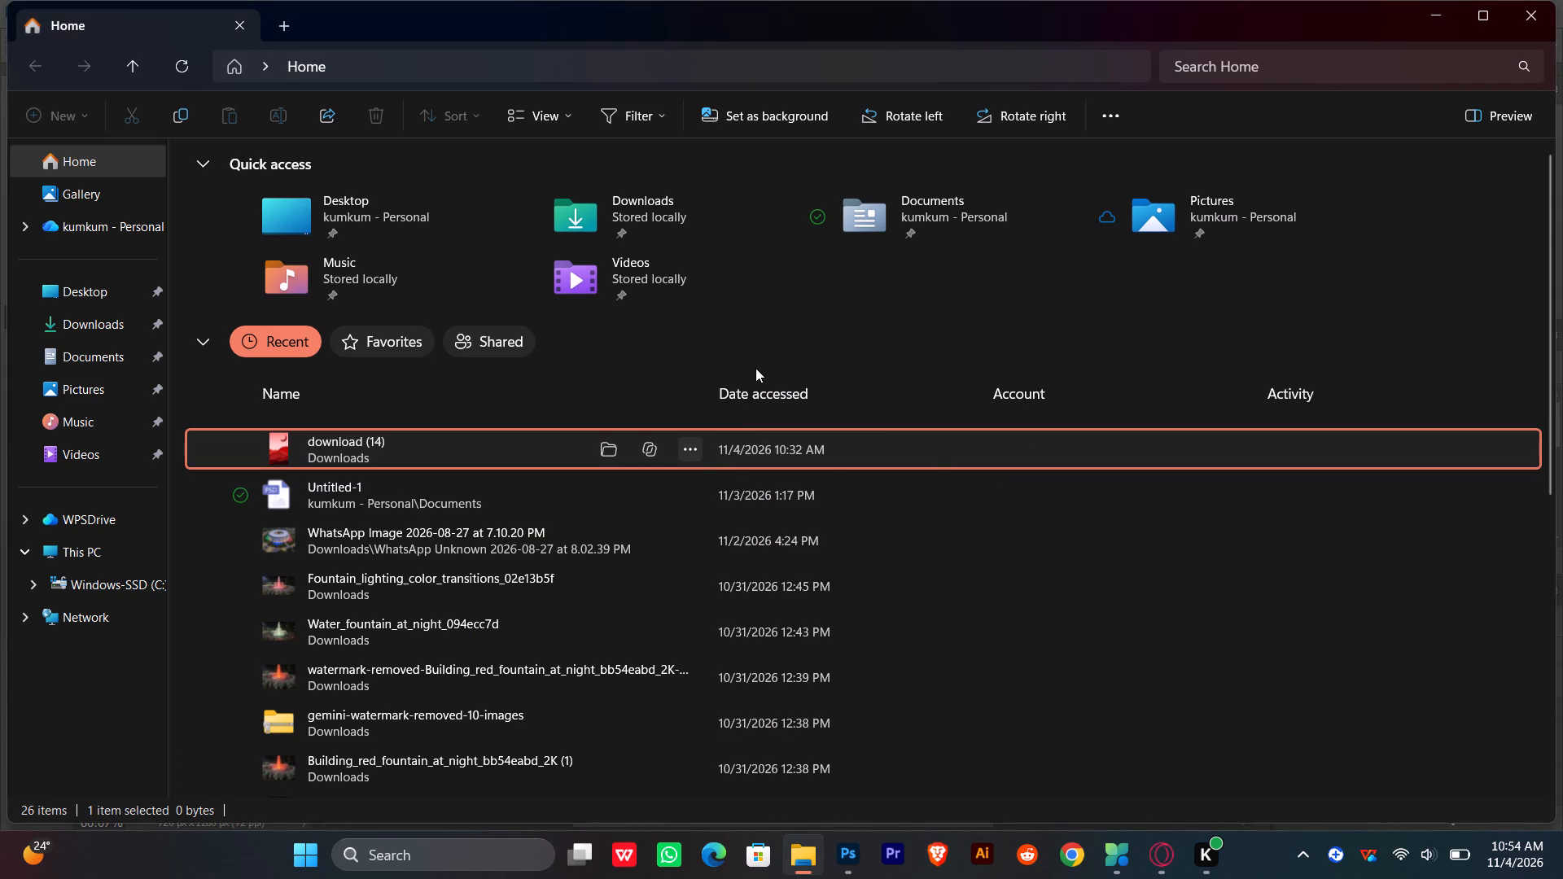